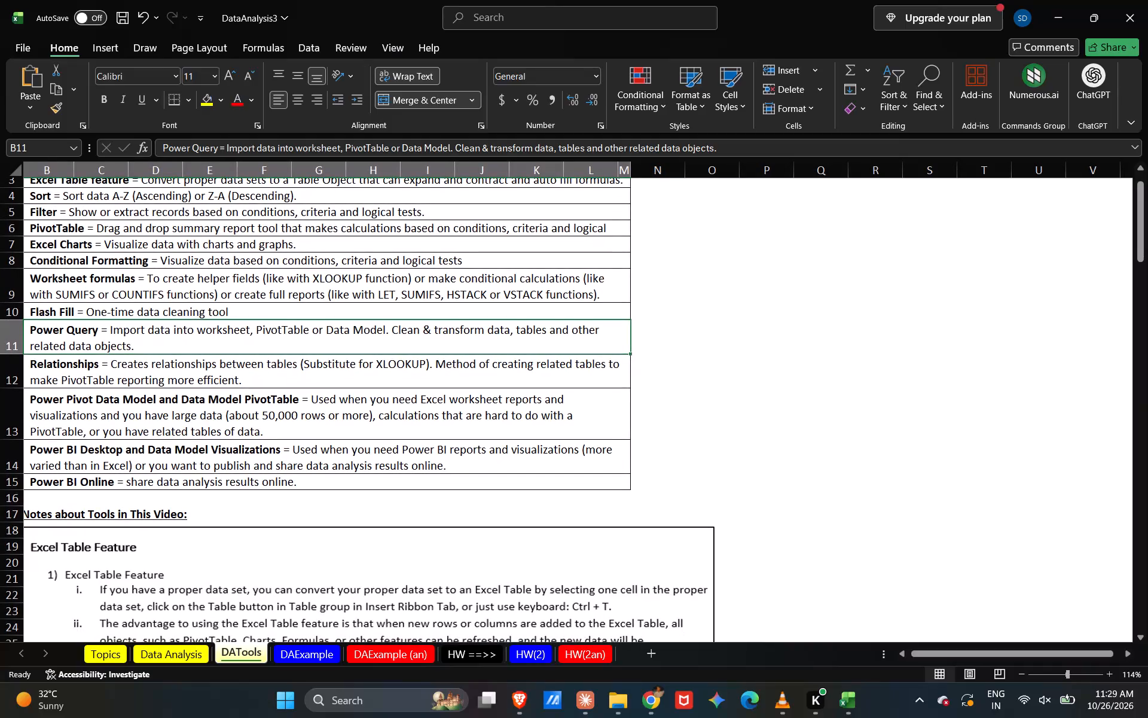
# Read through the list of data analysis tools and their descriptions on the DATools sheet.
pyautogui.scroll(1, 192, 440)
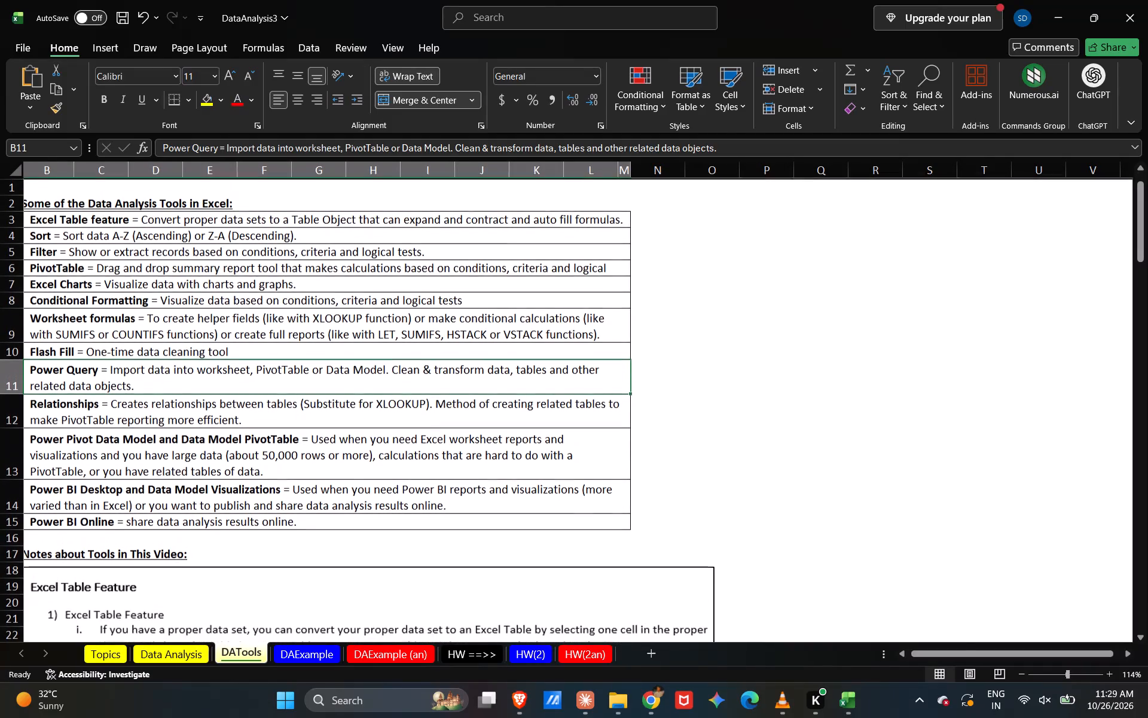
pyautogui.scroll(-1, 192, 440)
pyautogui.scroll(2, 192, 440)
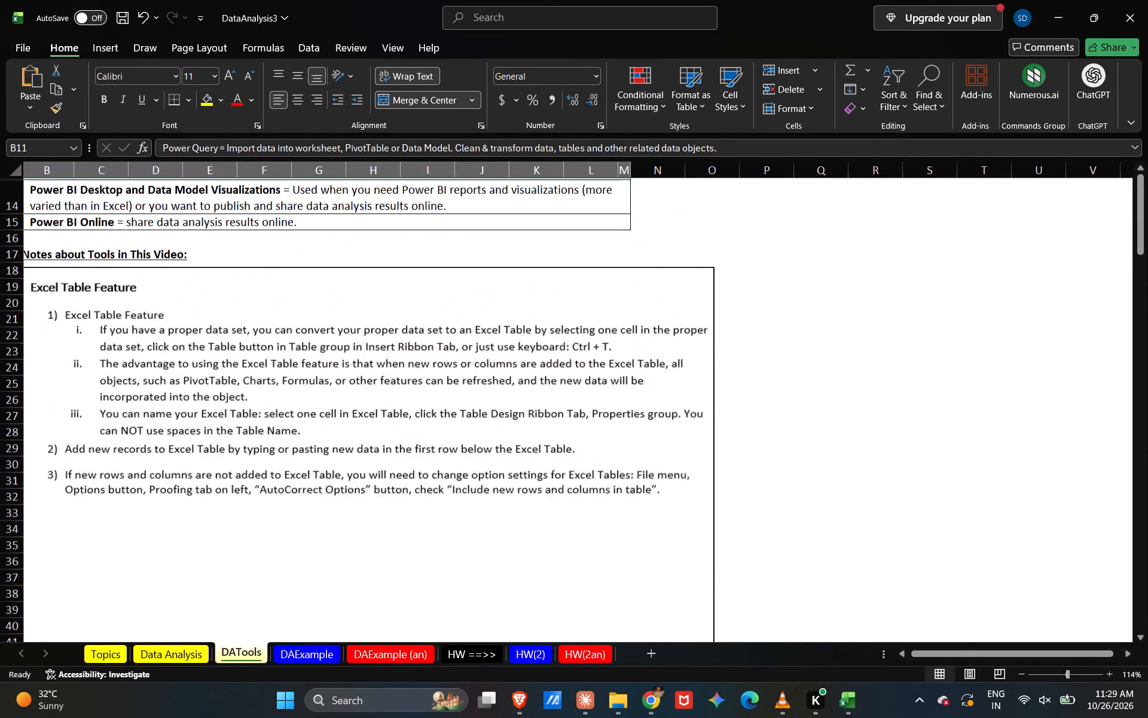
pyautogui.scroll(2, 192, 440)
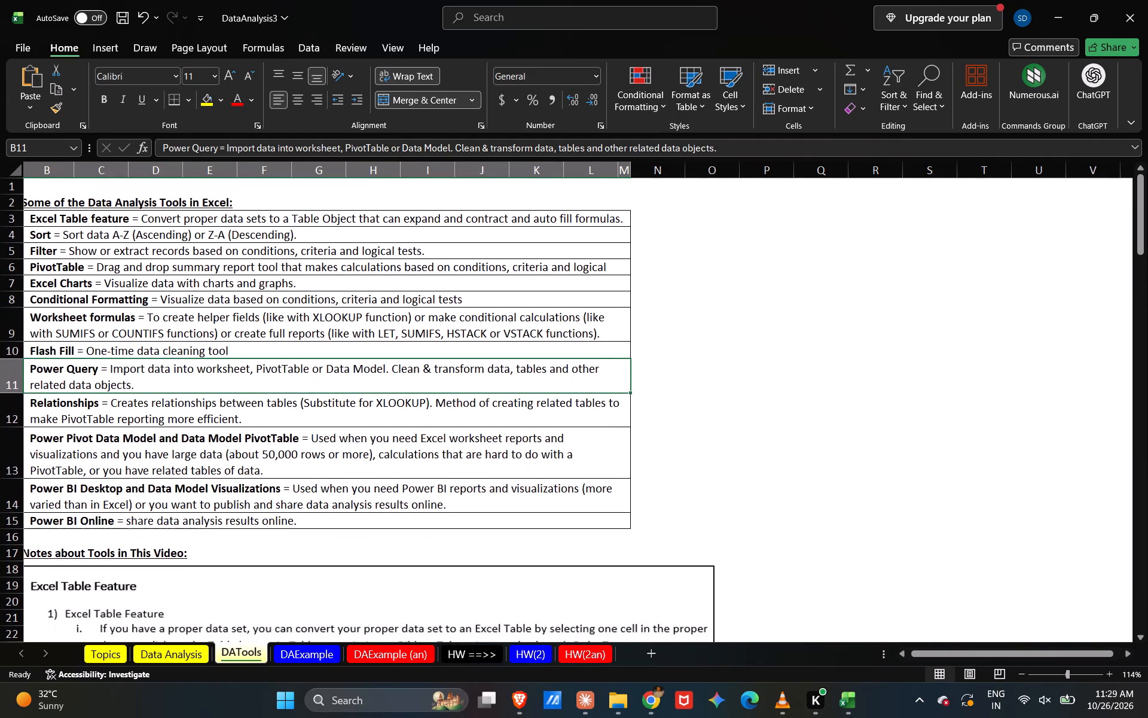
pyautogui.scroll(-1, 192, 440)
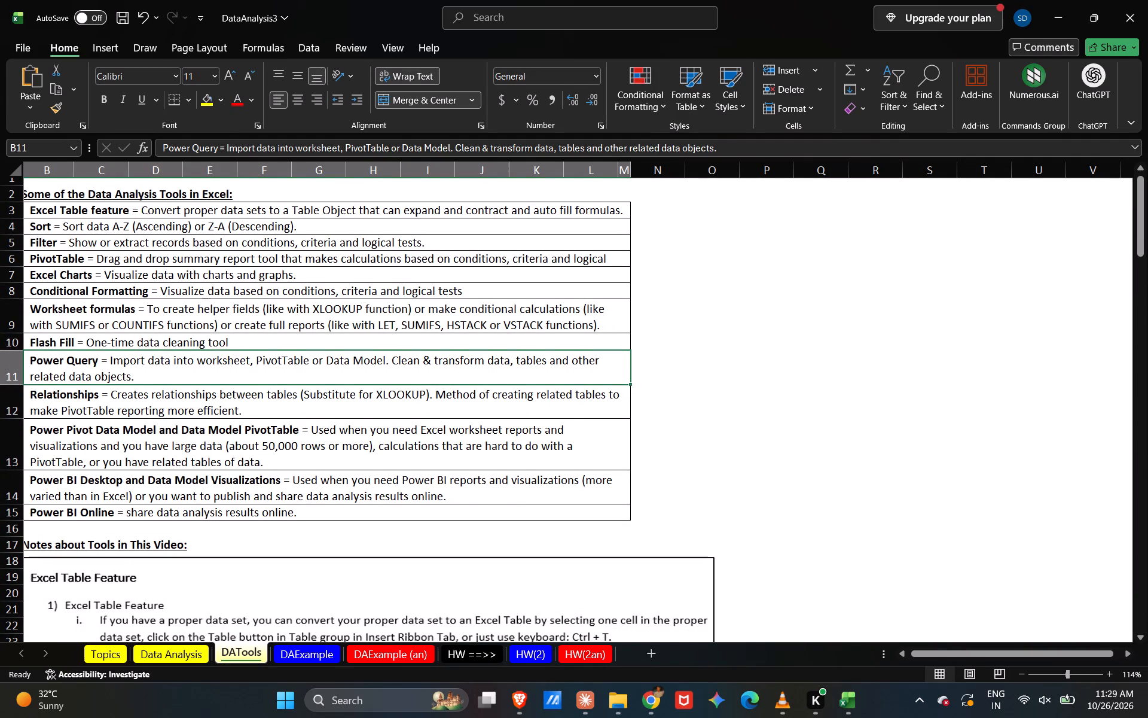
pyautogui.scroll(-1, 247, 388)
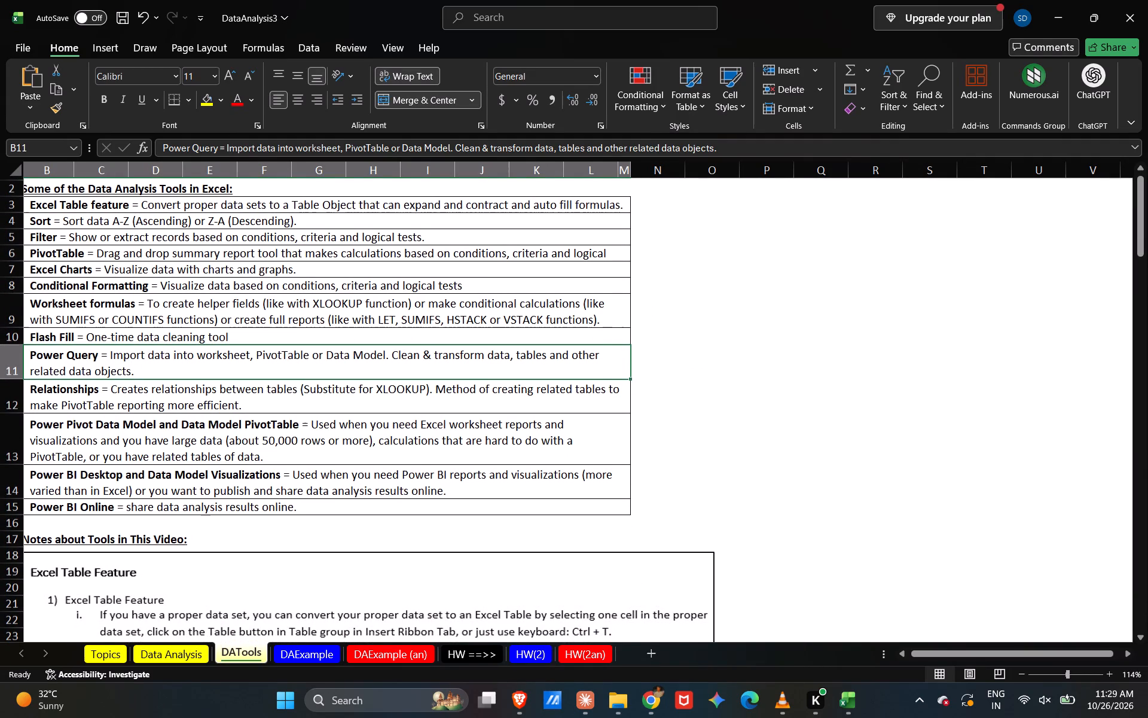
pyautogui.scroll(-2, 247, 388)
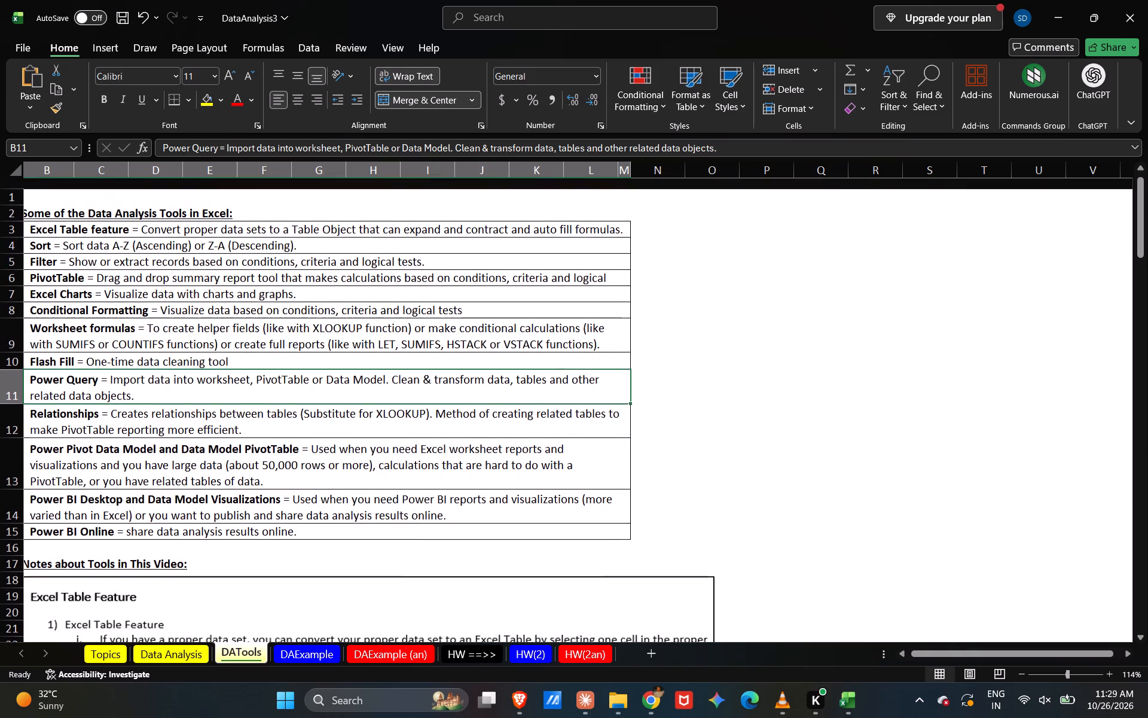
pyautogui.rightClick(247, 388)
pyautogui.scroll(1, 247, 388)
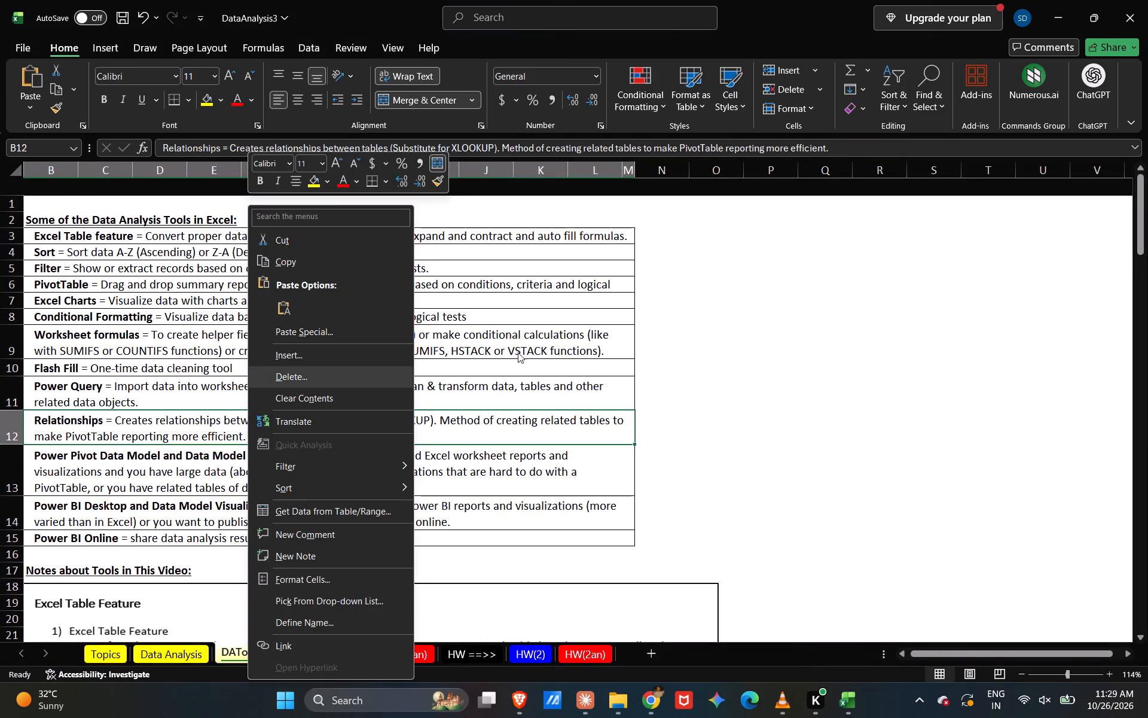
pyautogui.click(520, 352)
pyautogui.moveTo(501, 320); pyautogui.dragTo(407, 488)
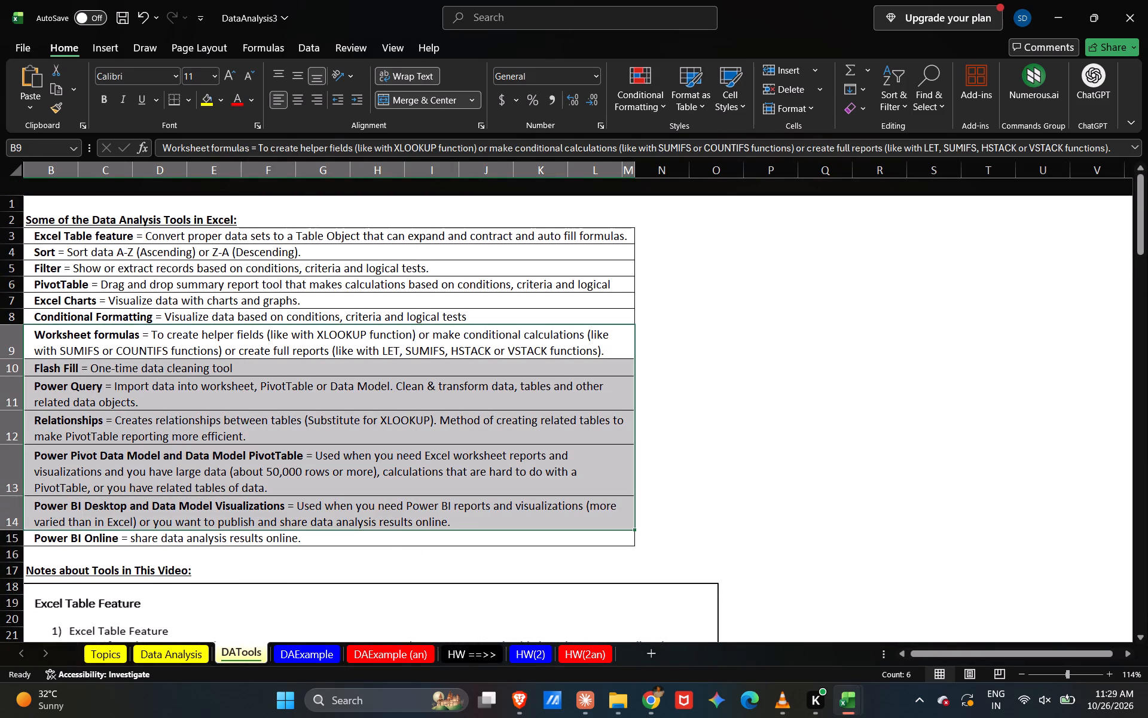
pyautogui.click(686, 382)
pyautogui.moveTo(594, 279); pyautogui.dragTo(500, 421)
pyautogui.click(751, 330)
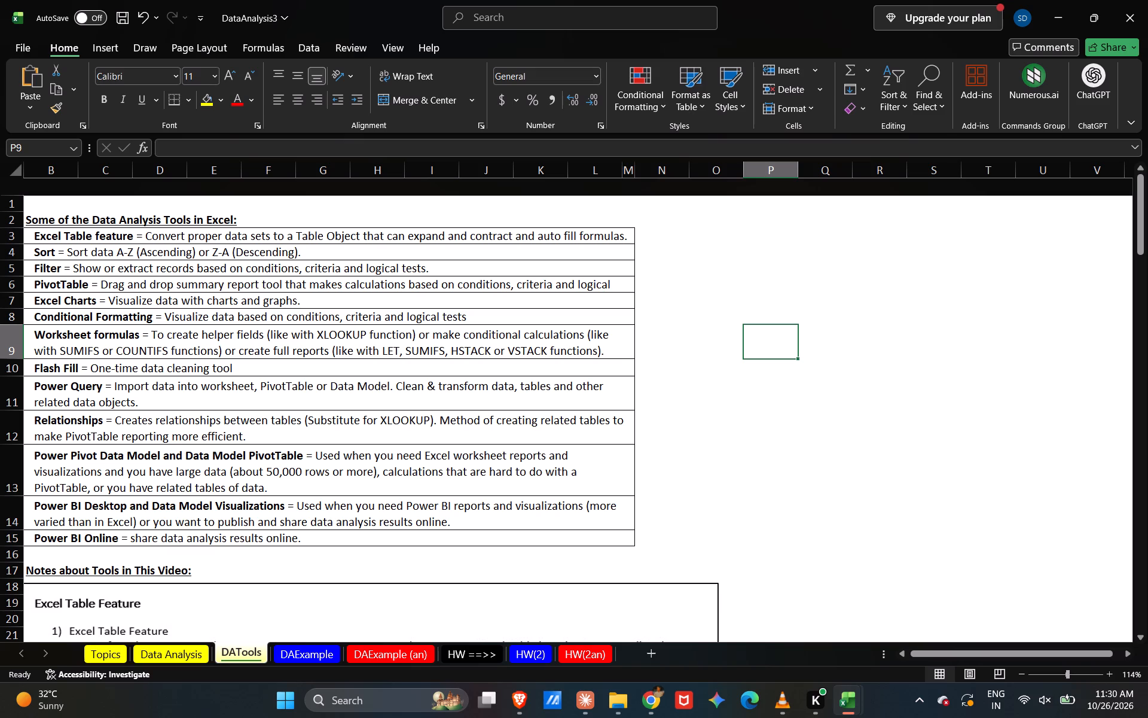
pyautogui.moveTo(35, 214); pyautogui.dragTo(113, 528)
pyautogui.click(323, 378)
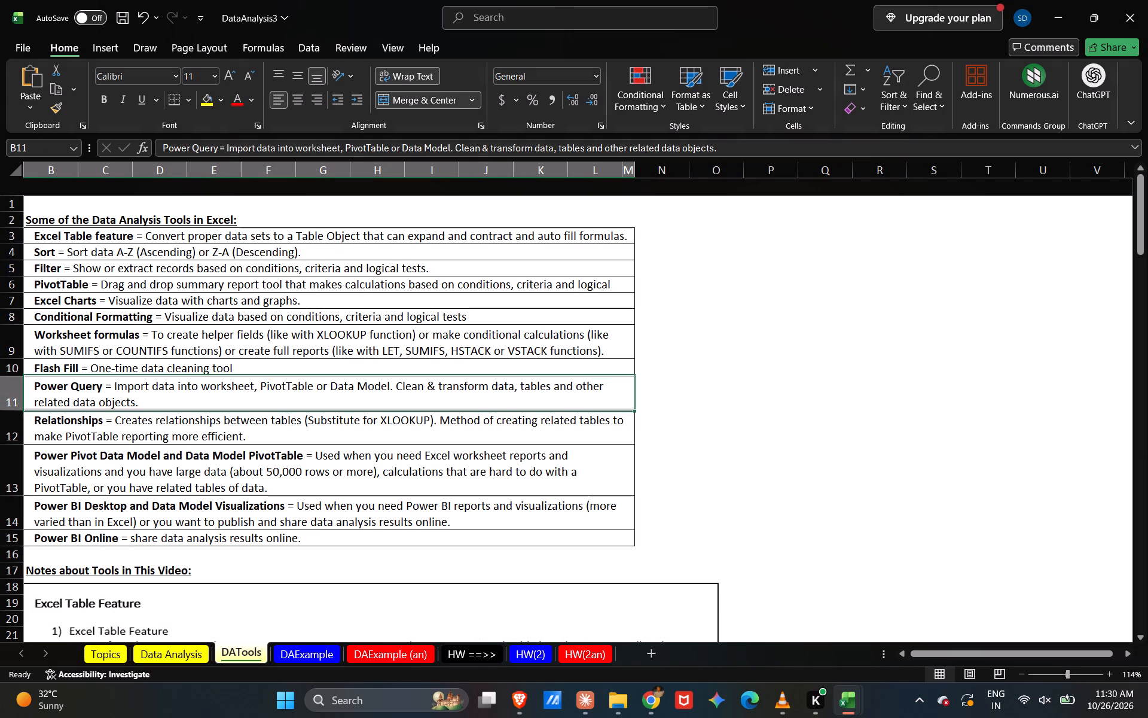
pyautogui.moveTo(546, 212); pyautogui.dragTo(449, 559)
pyautogui.click(681, 371)
pyautogui.moveTo(528, 208); pyautogui.dragTo(460, 533)
pyautogui.click(745, 372)
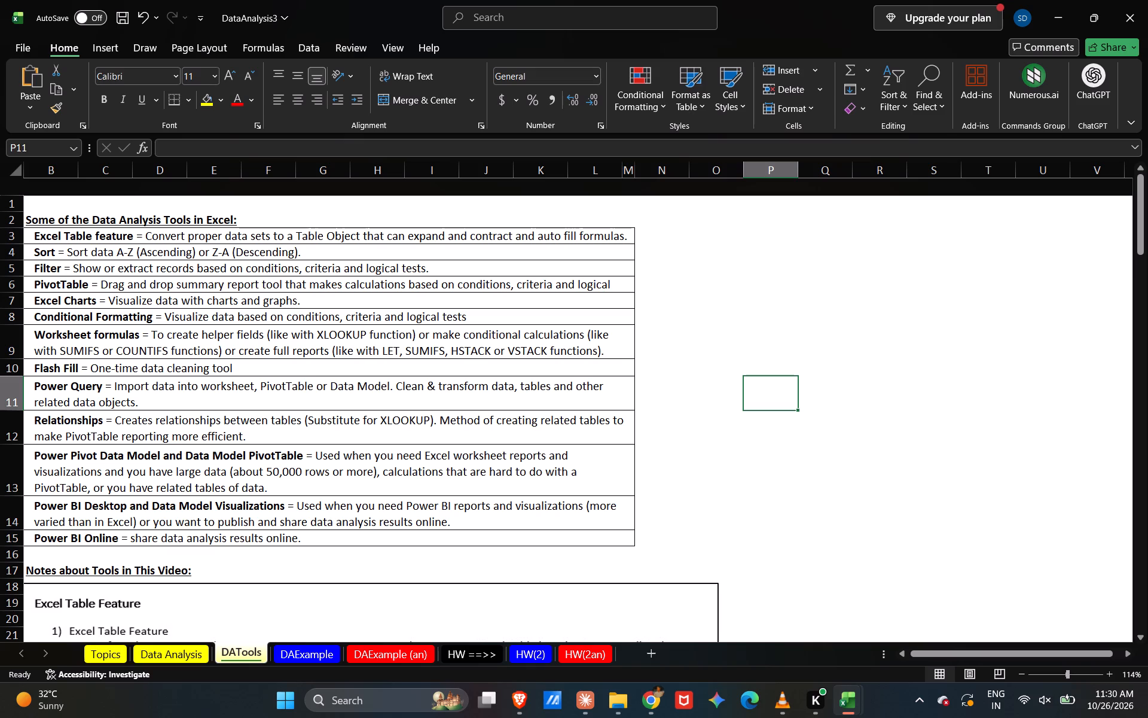
# Examine the finished report on the DAExample (an) sheet, the raw sales data on DAExample, and the Data Analysis and DATools sheets.
pyautogui.click(390, 648)
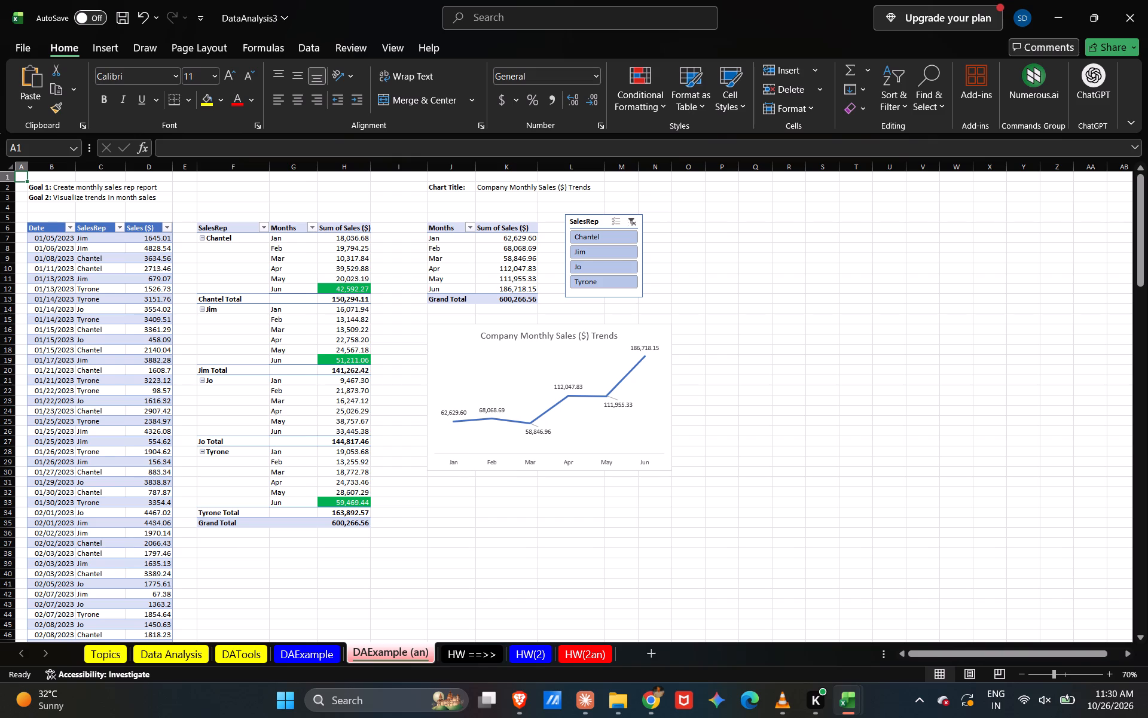
pyautogui.click(316, 657)
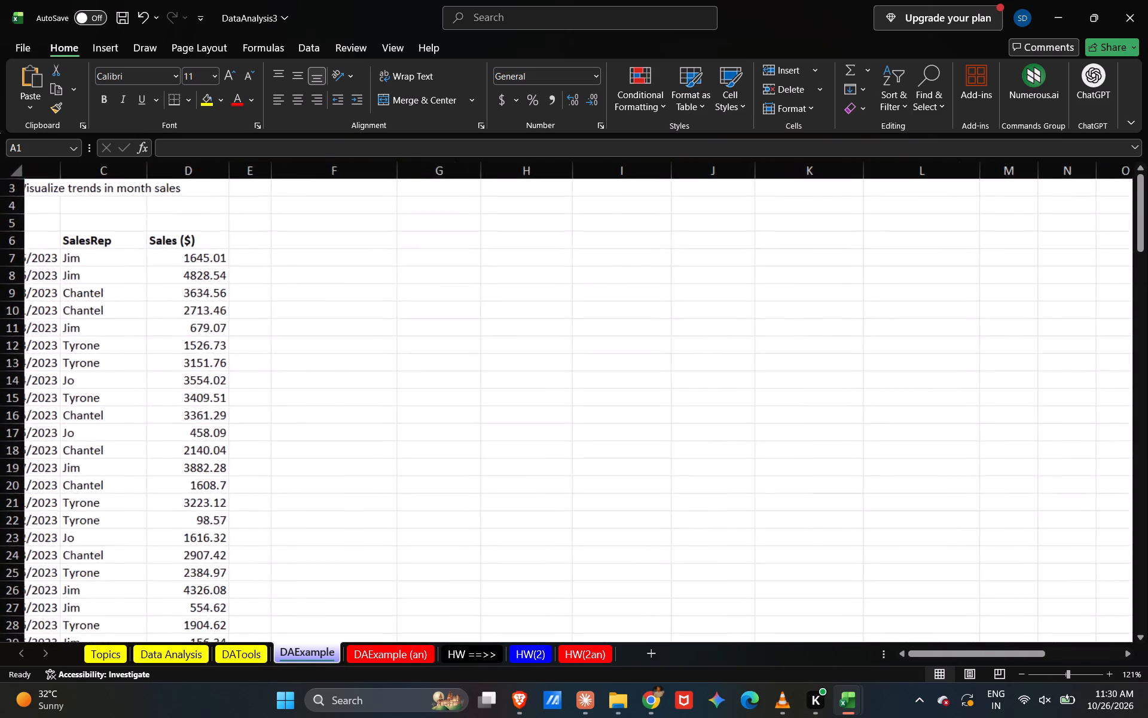
pyautogui.scroll(-5, 341, 334)
pyautogui.scroll(3, 341, 334)
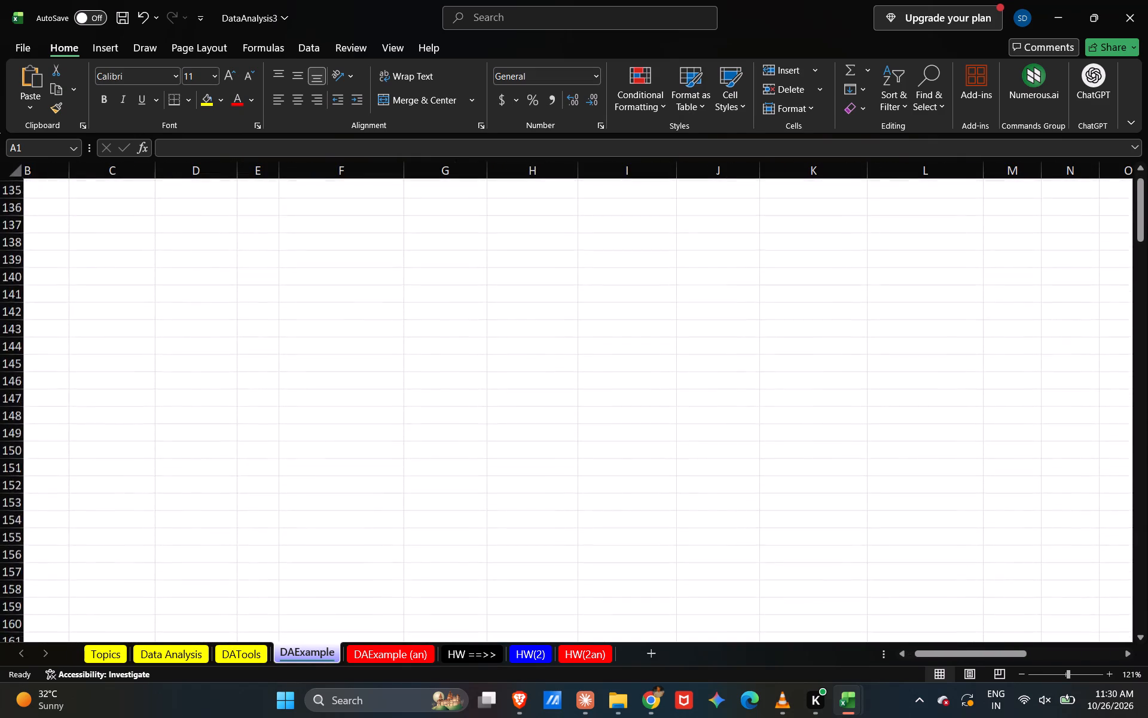
pyautogui.scroll(1, 341, 334)
pyautogui.scroll(-2, 341, 334)
pyautogui.scroll(3, 341, 334)
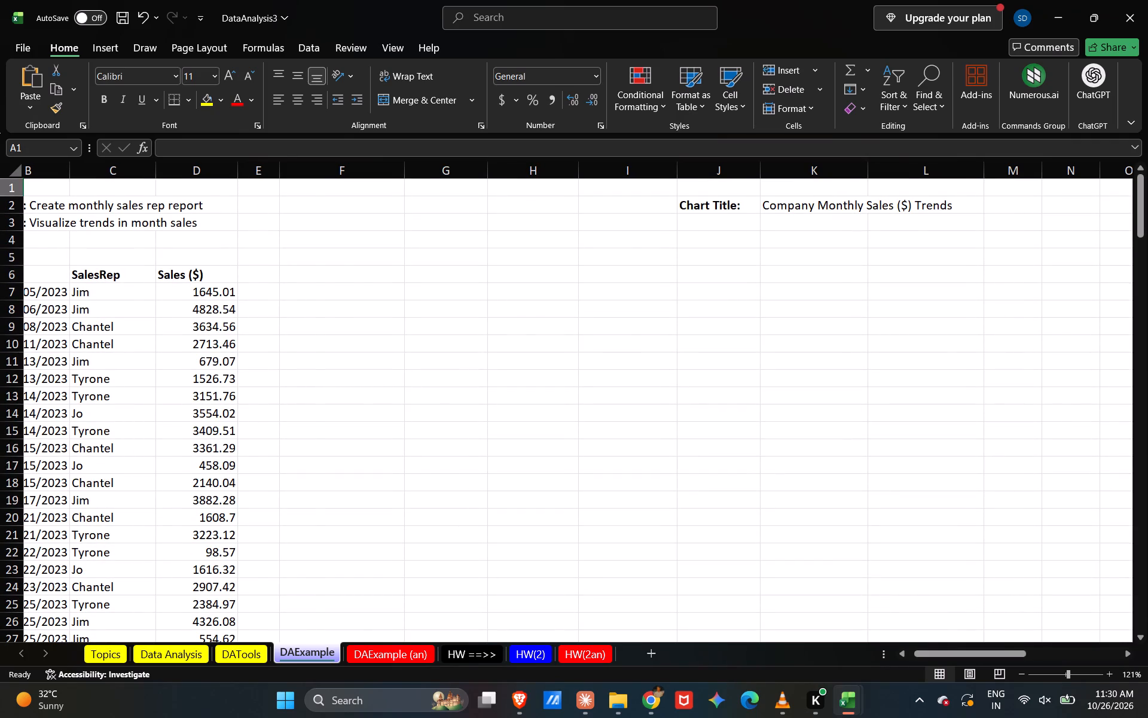
pyautogui.hscroll(1, 423, 296)
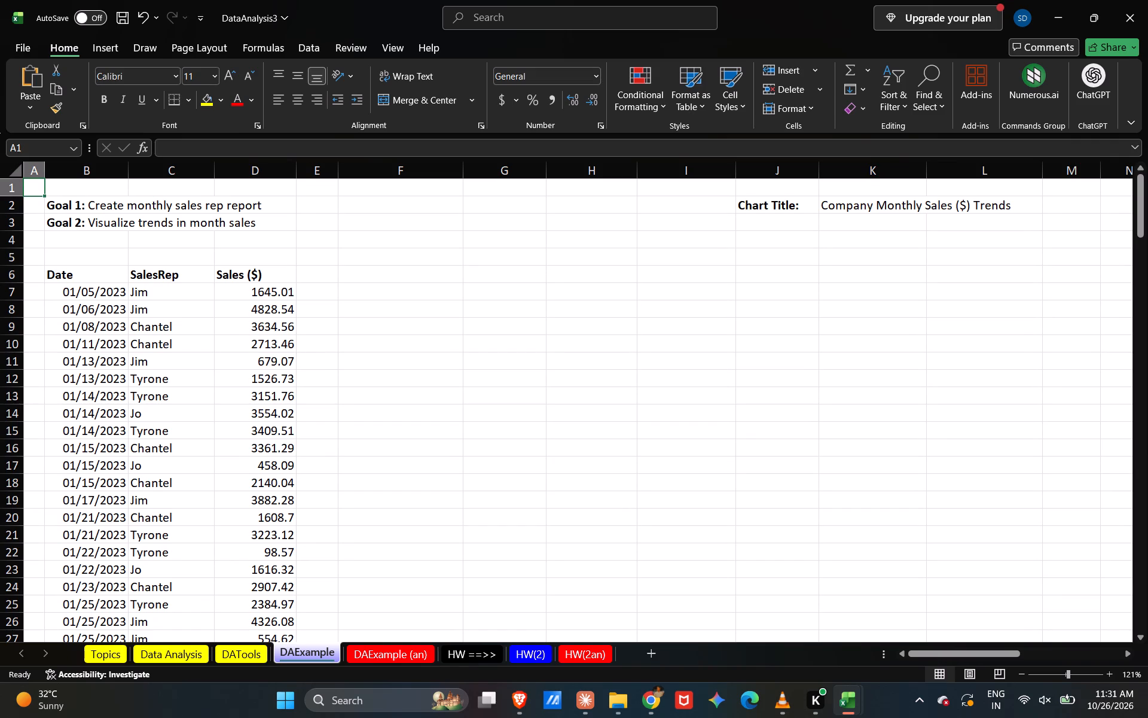
pyautogui.click(181, 652)
pyautogui.click(248, 659)
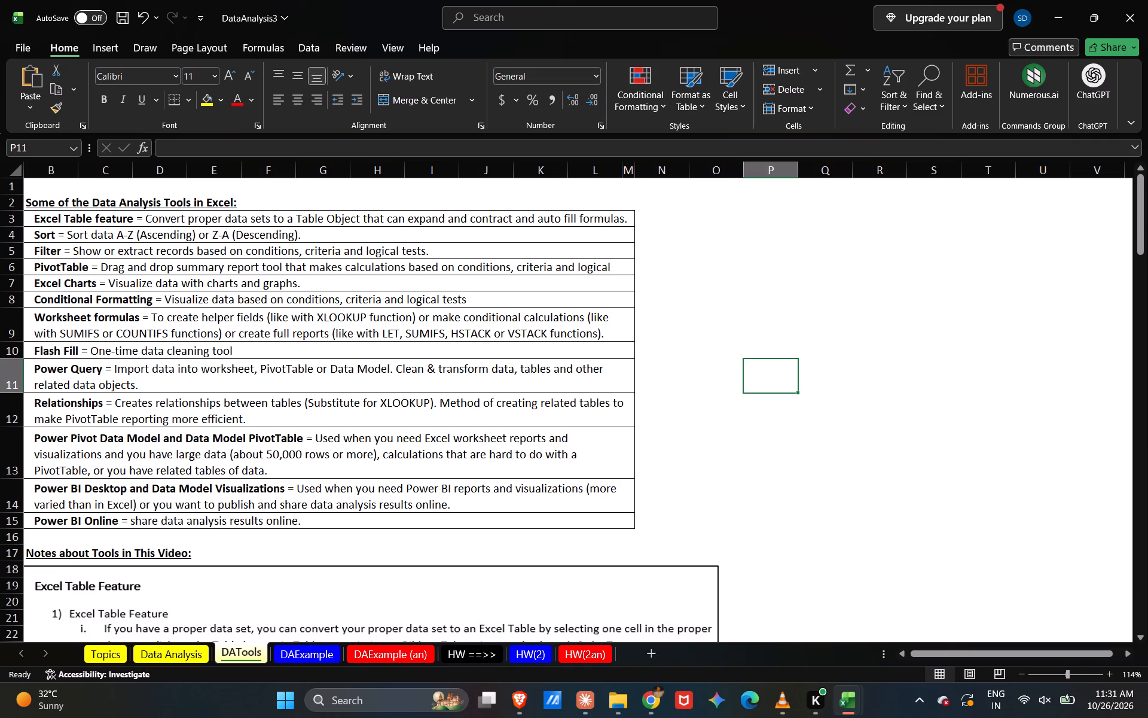
# Start a PivotTable on the DAExample sheet with source range B6:D81, placed in an existing worksheet.
pyautogui.click(306, 659)
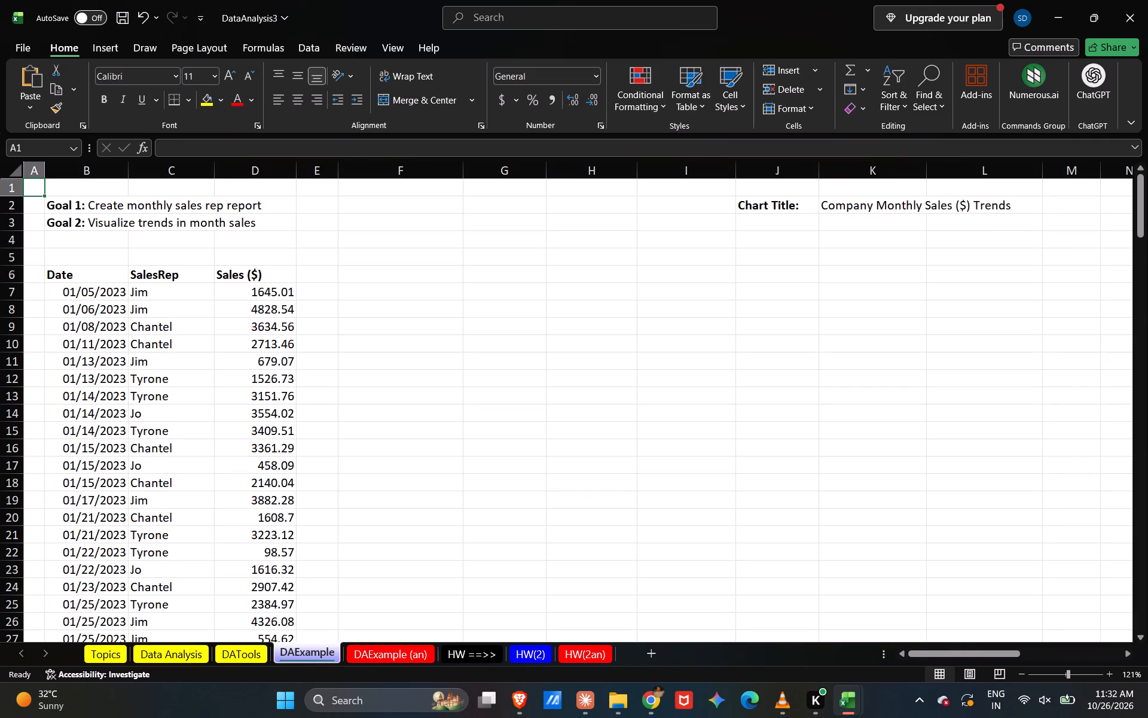
pyautogui.click(111, 48)
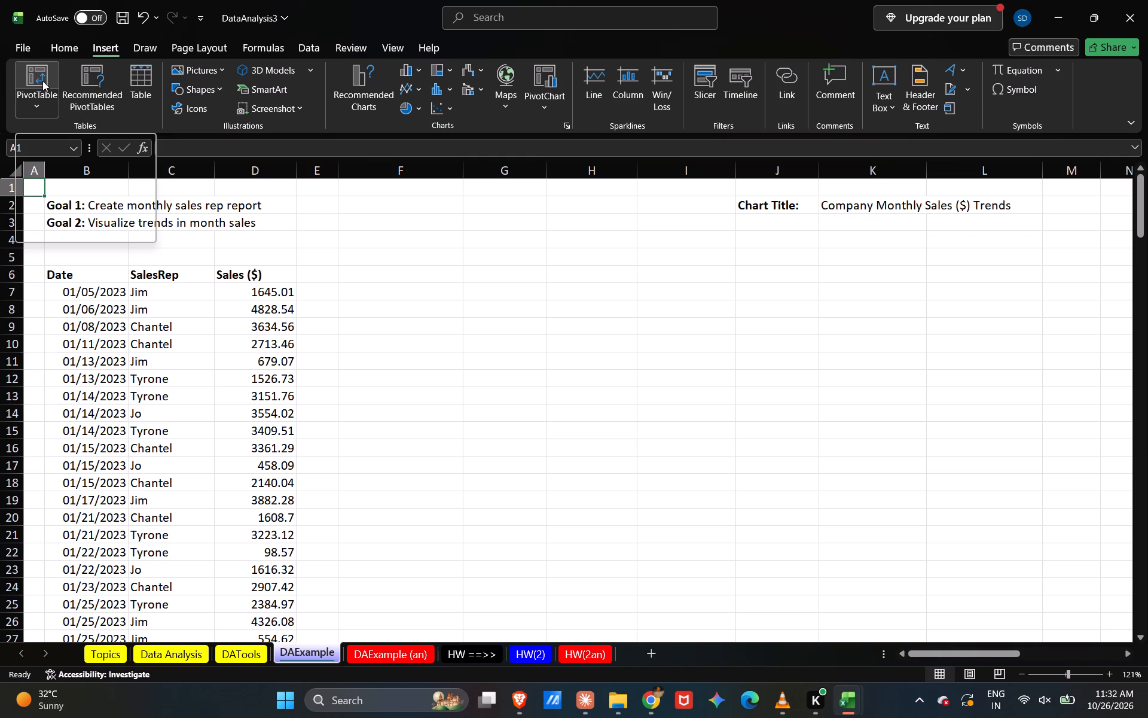
pyautogui.doubleClick(42, 81)
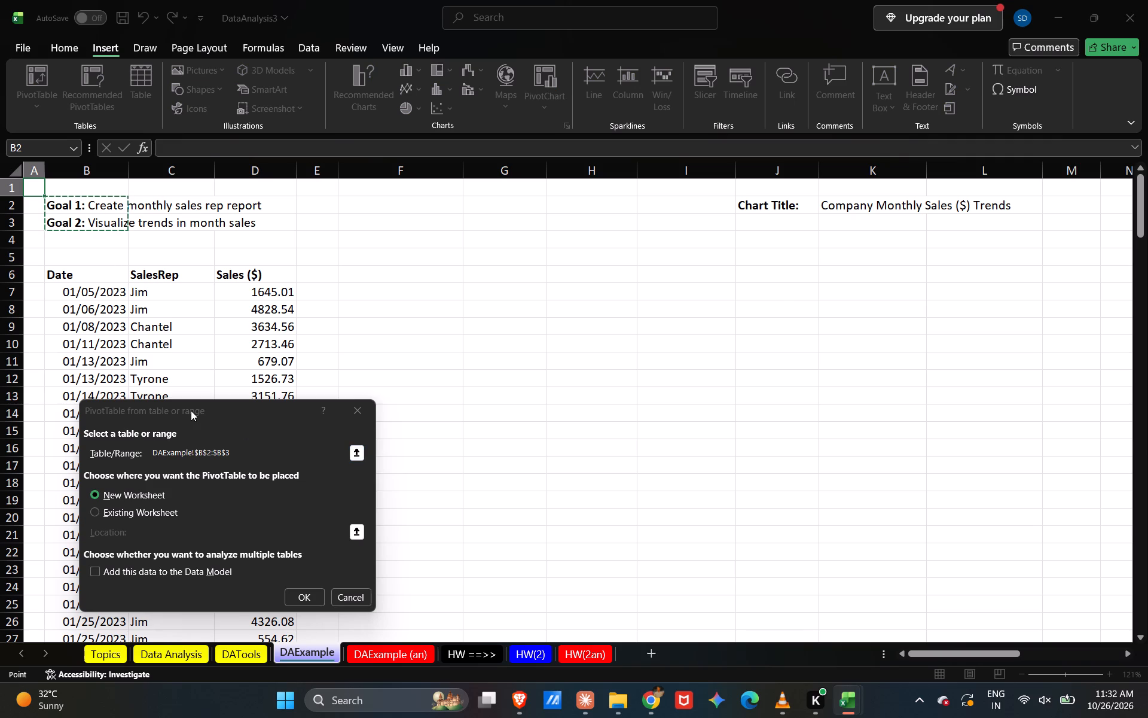
pyautogui.moveTo(191, 410); pyautogui.dragTo(327, 331)
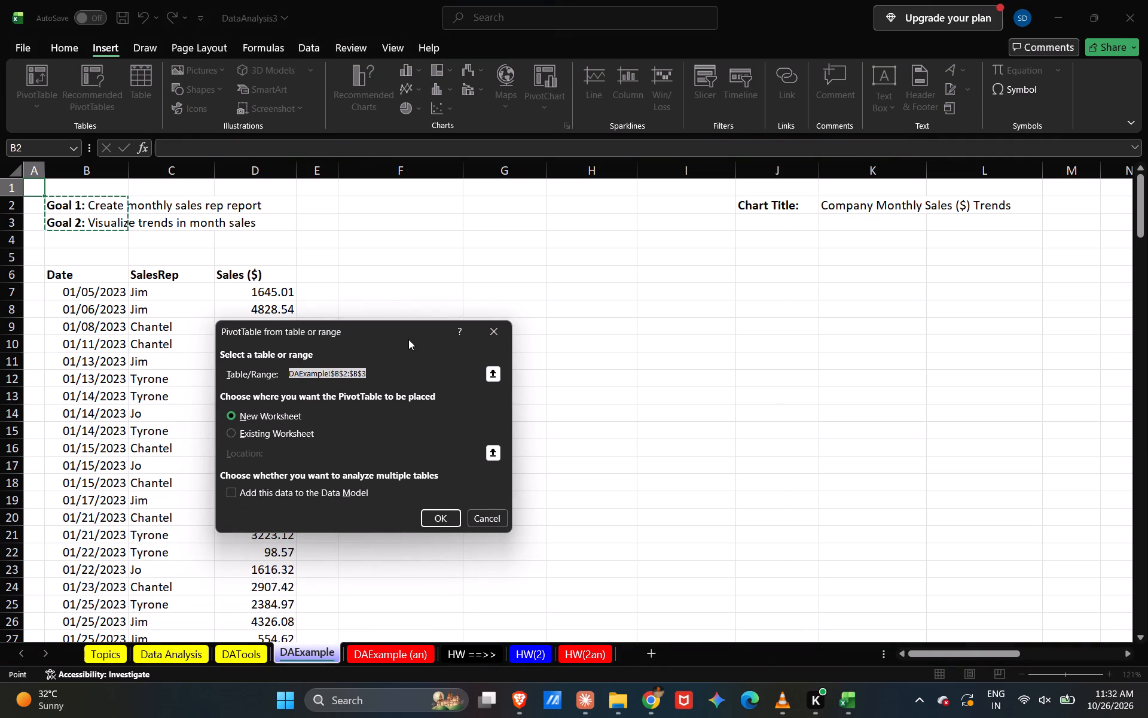
pyautogui.doubleClick(376, 367)
pyautogui.click(376, 367)
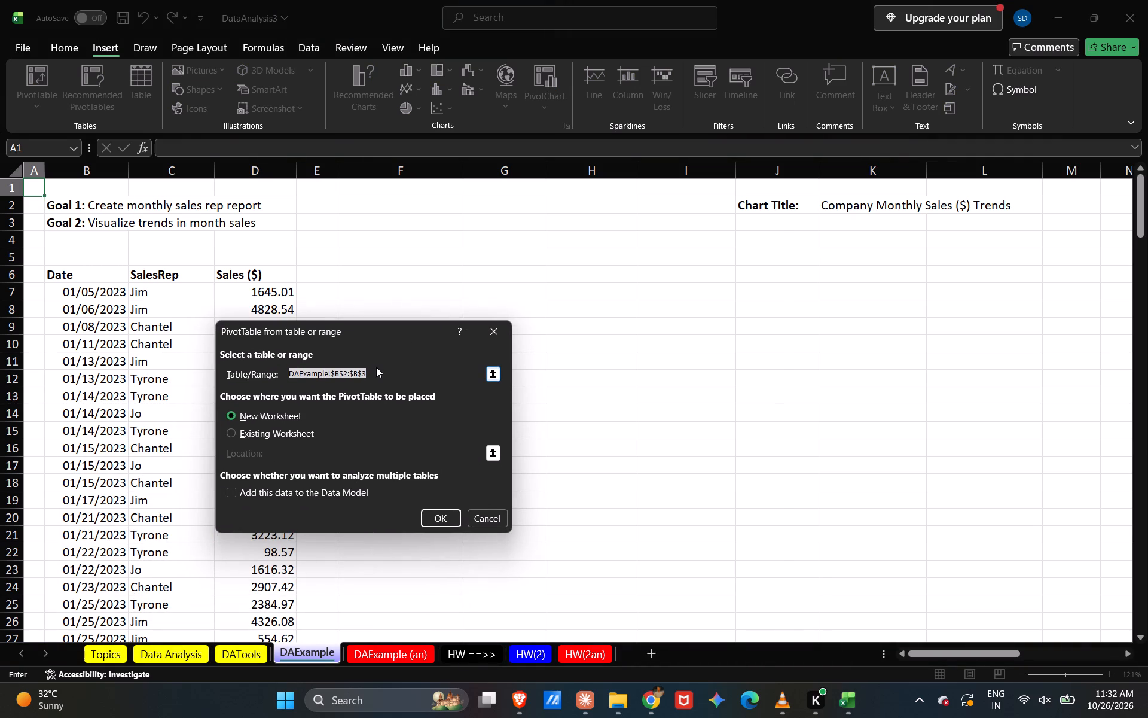
pyautogui.click(371, 372)
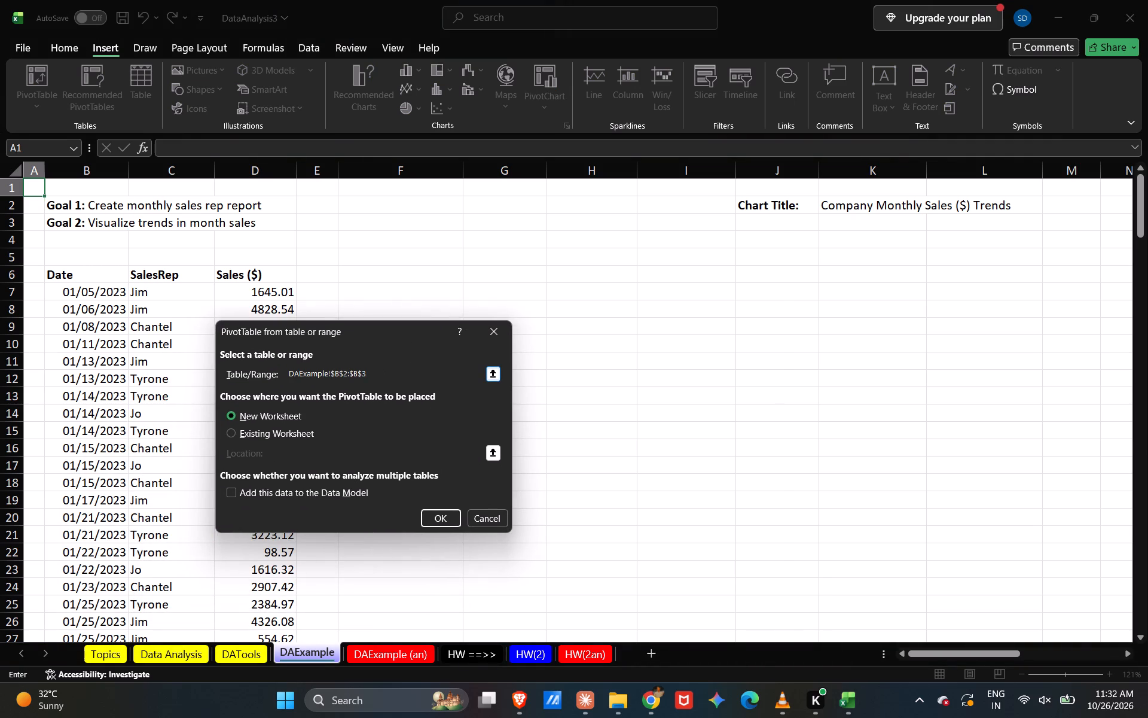
pyautogui.click(499, 378)
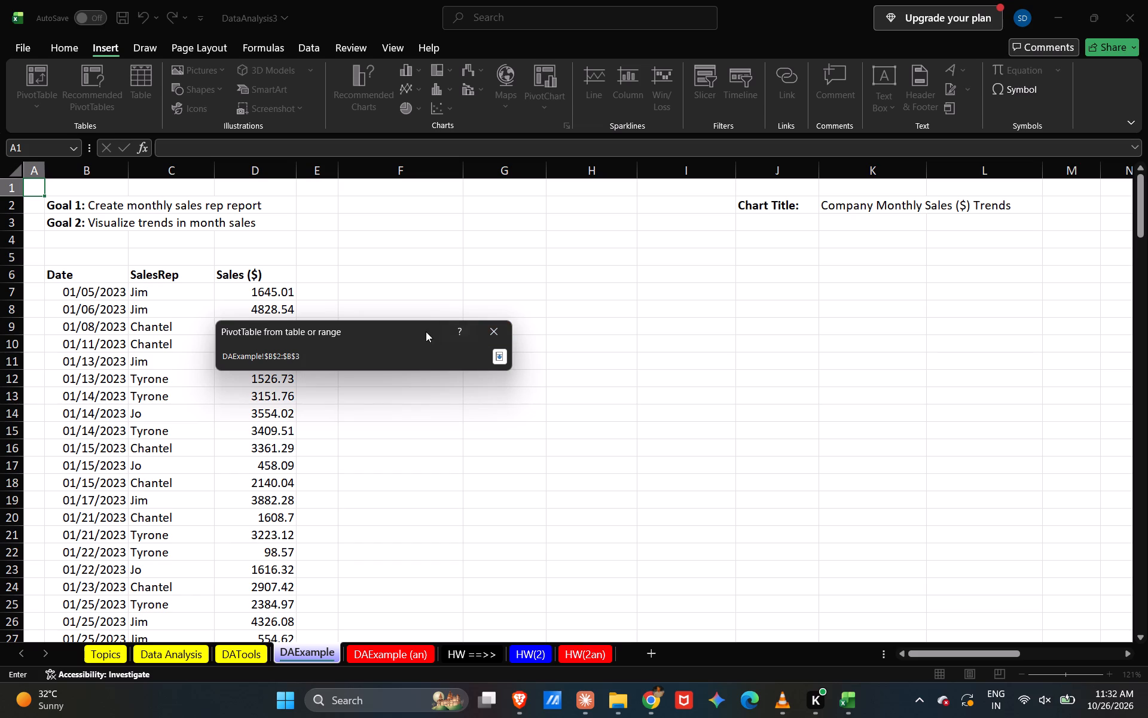
pyautogui.click(501, 358)
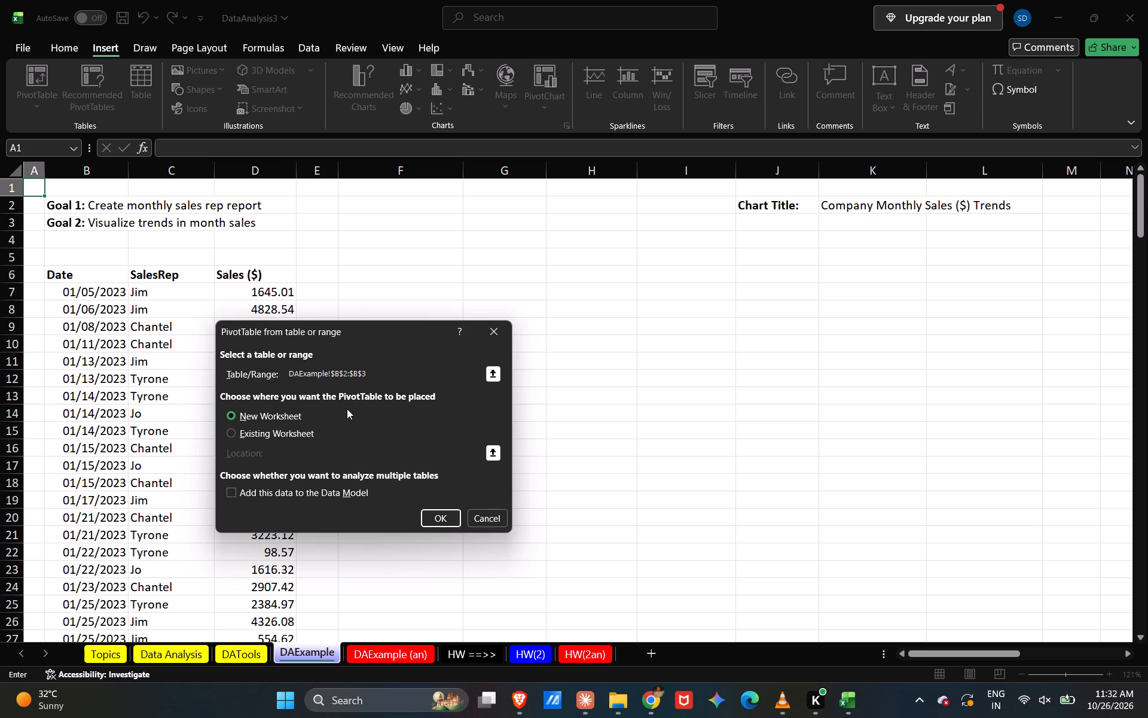
pyautogui.click(236, 434)
pyautogui.click(494, 374)
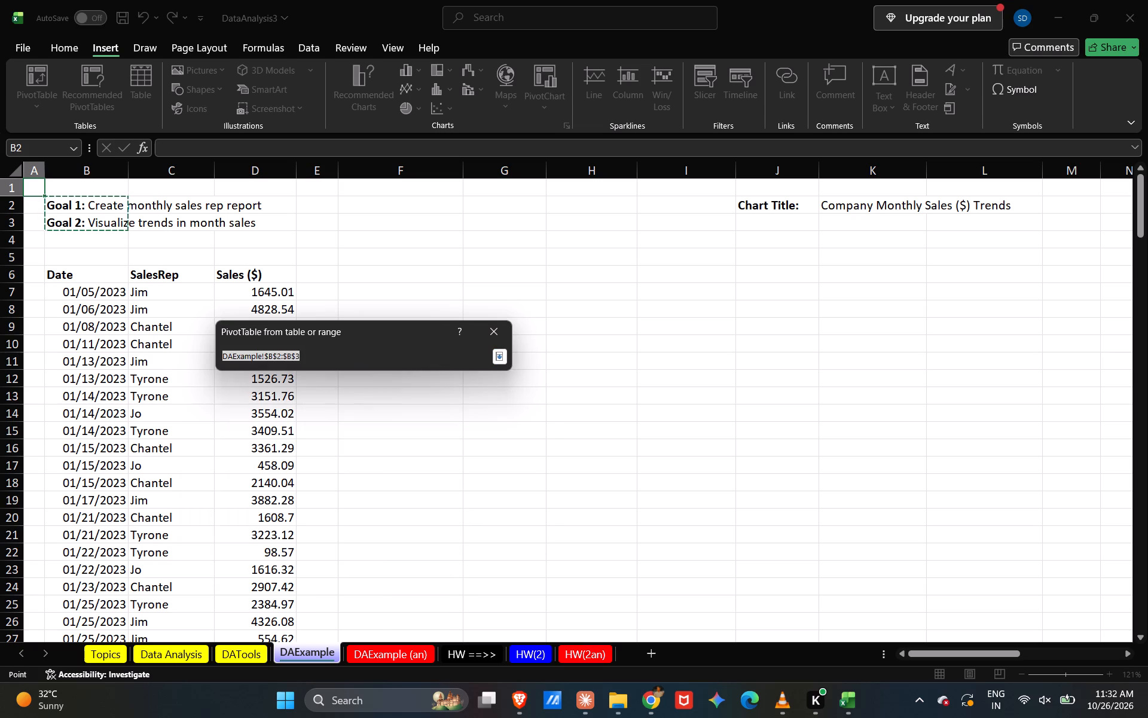
pyautogui.moveTo(104, 274); pyautogui.dragTo(268, 650)
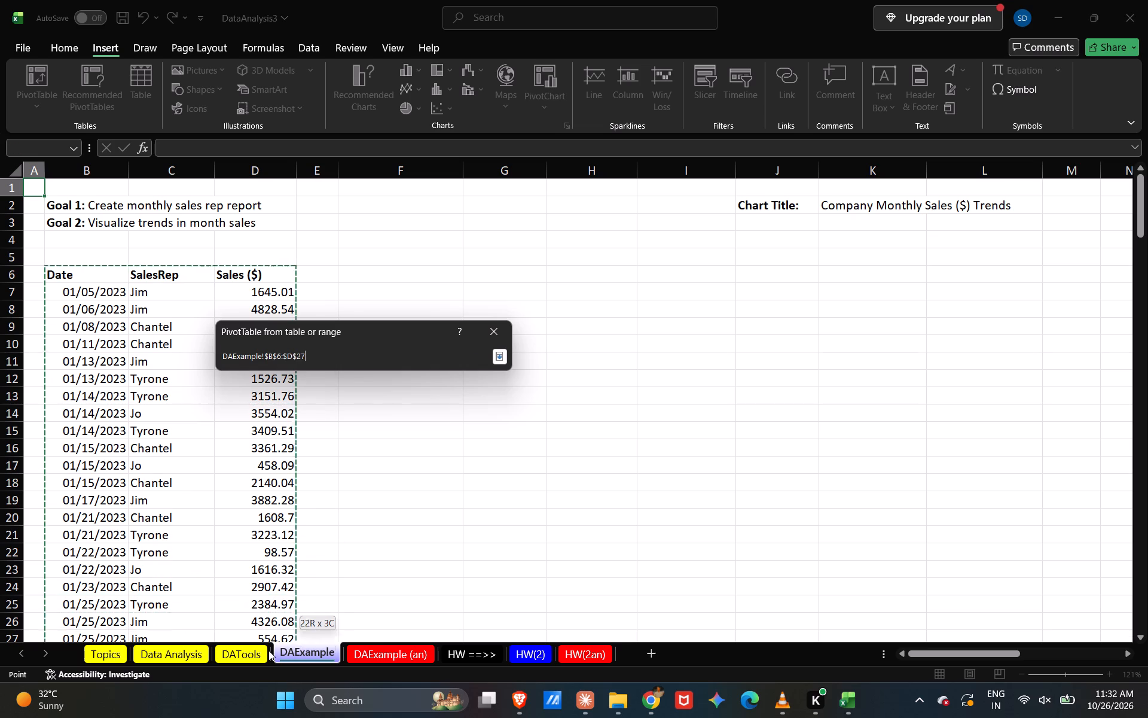
pyautogui.moveTo(268, 650); pyautogui.dragTo(270, 650)
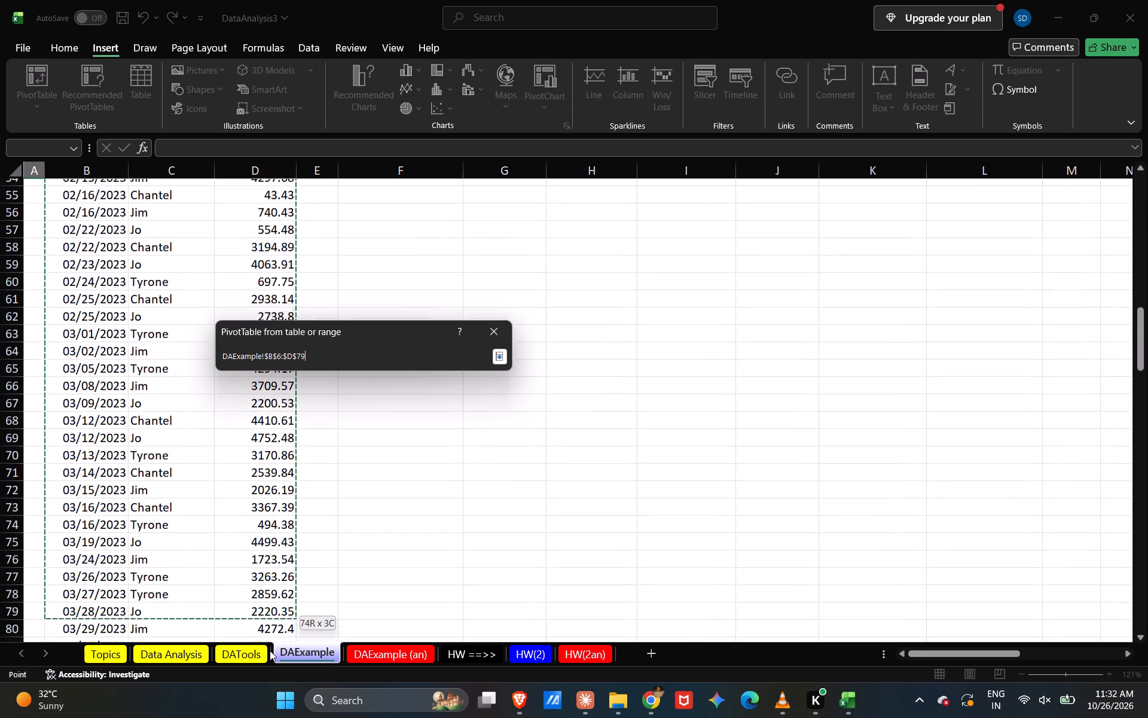
pyautogui.moveTo(270, 650); pyautogui.dragTo(277, 599)
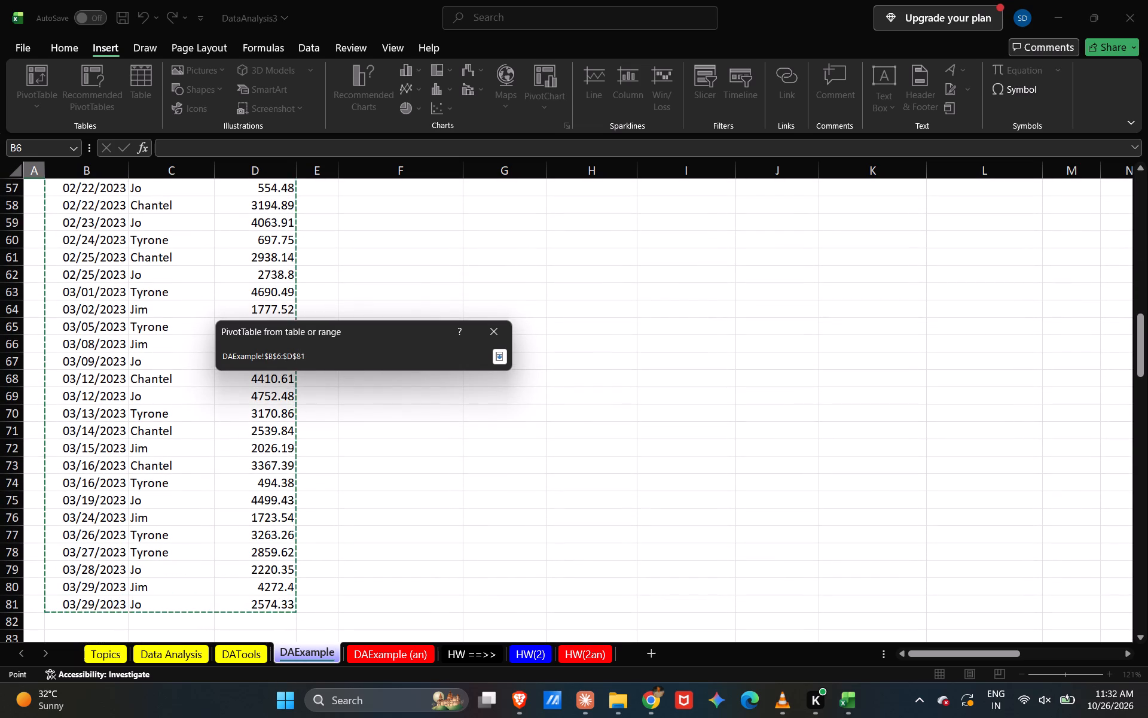
pyautogui.click(499, 358)
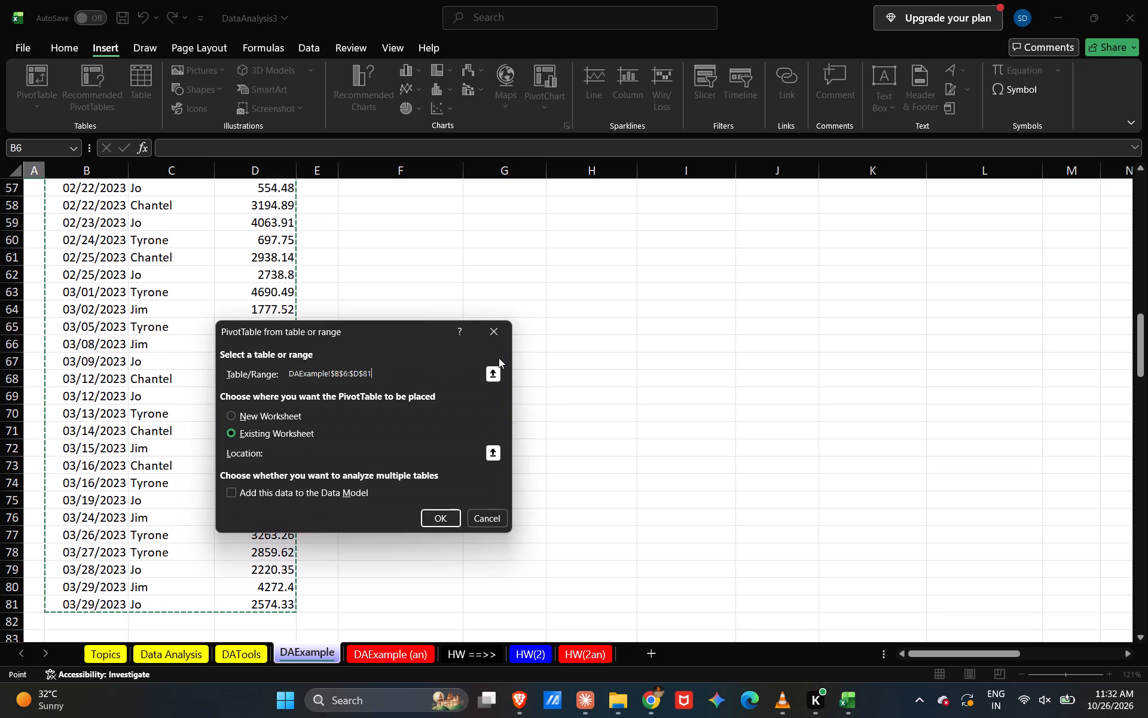
# Create the PivotTable from B6:D81 at cell I61 of the DAExample sheet, adding the data to the Data Model.
pyautogui.click(301, 491)
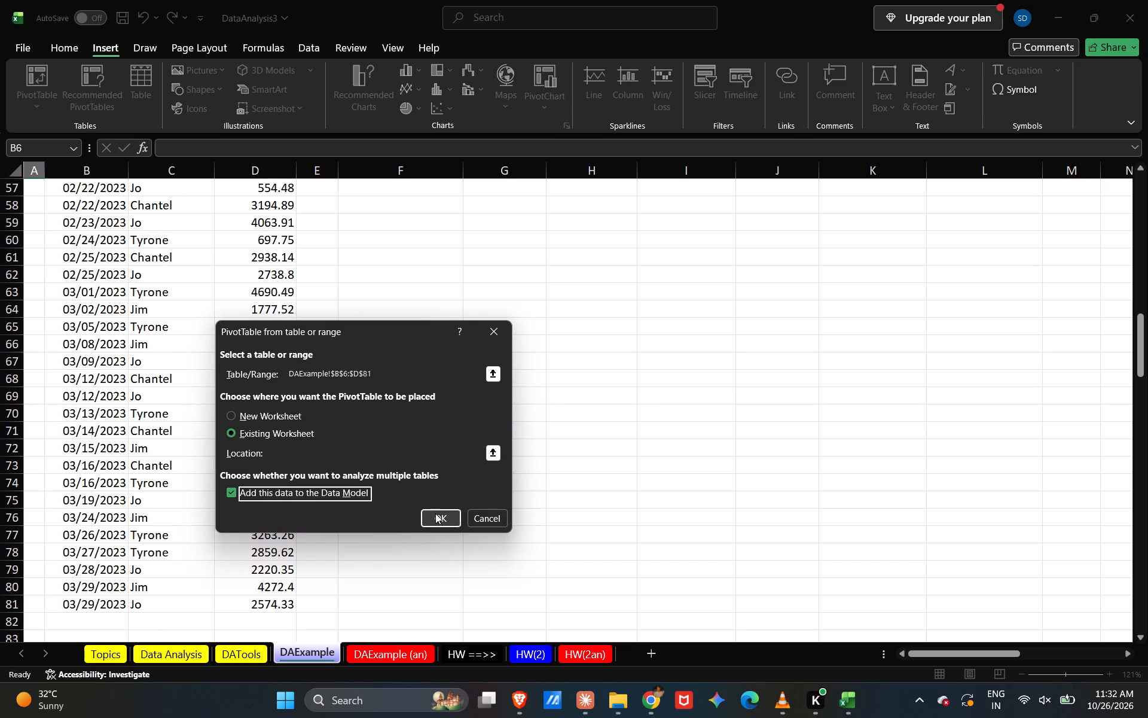
pyautogui.click(441, 513)
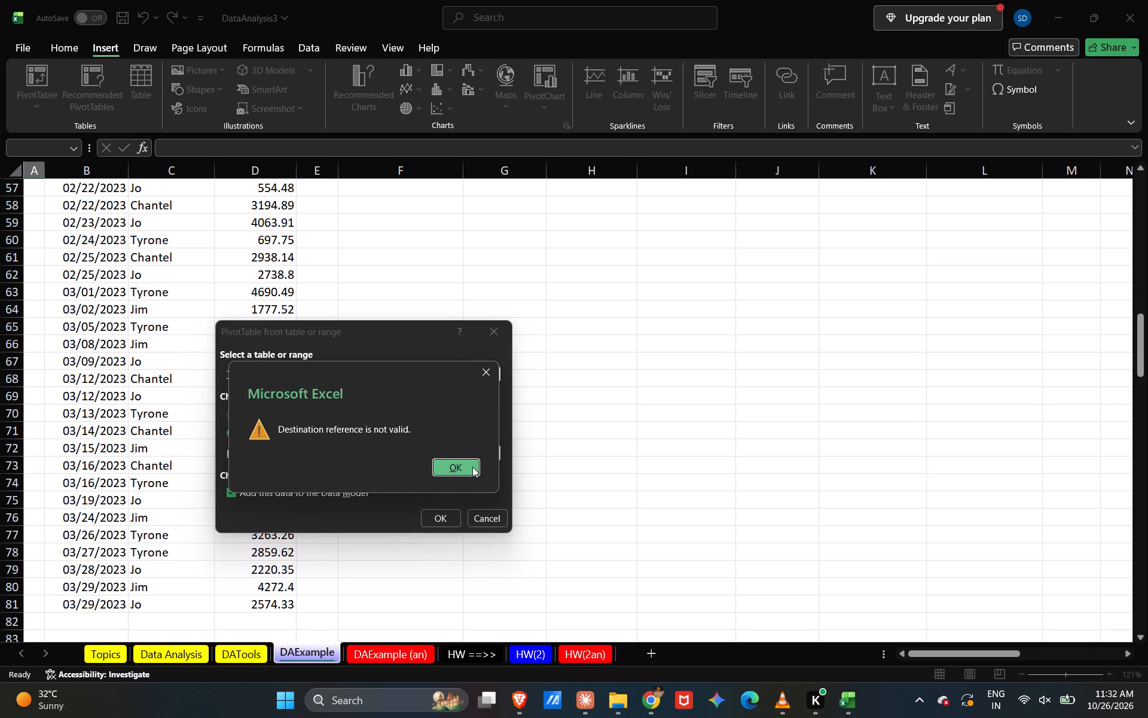
pyautogui.click(465, 471)
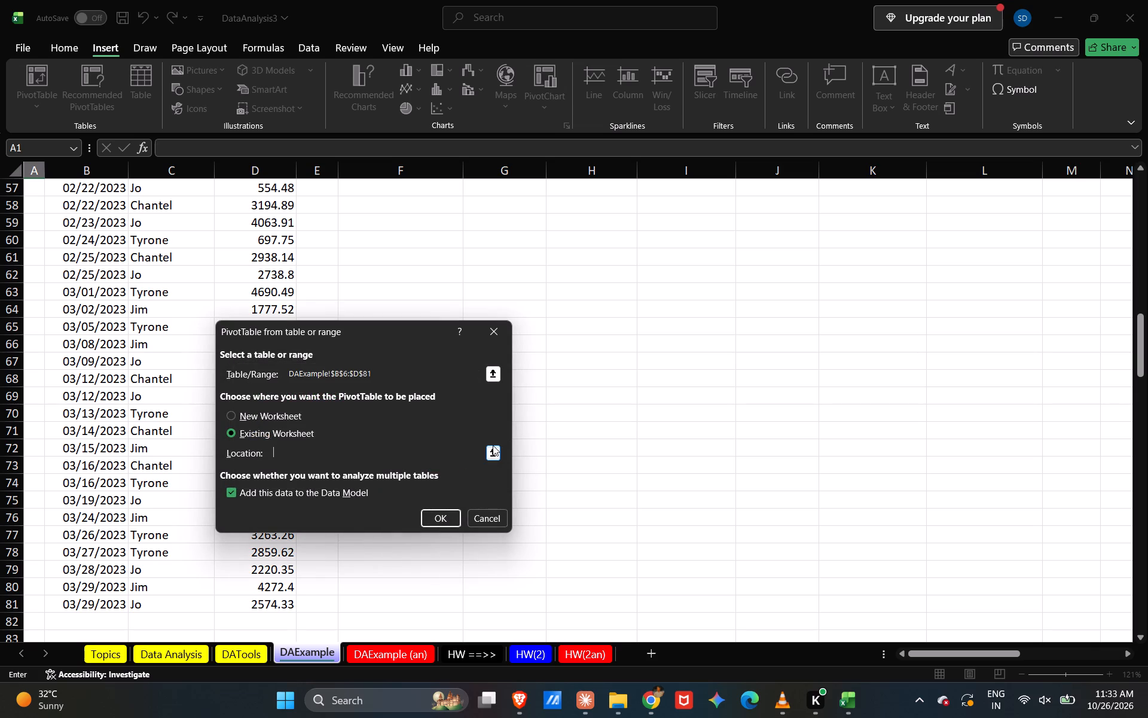
pyautogui.click(493, 445)
pyautogui.click(582, 288)
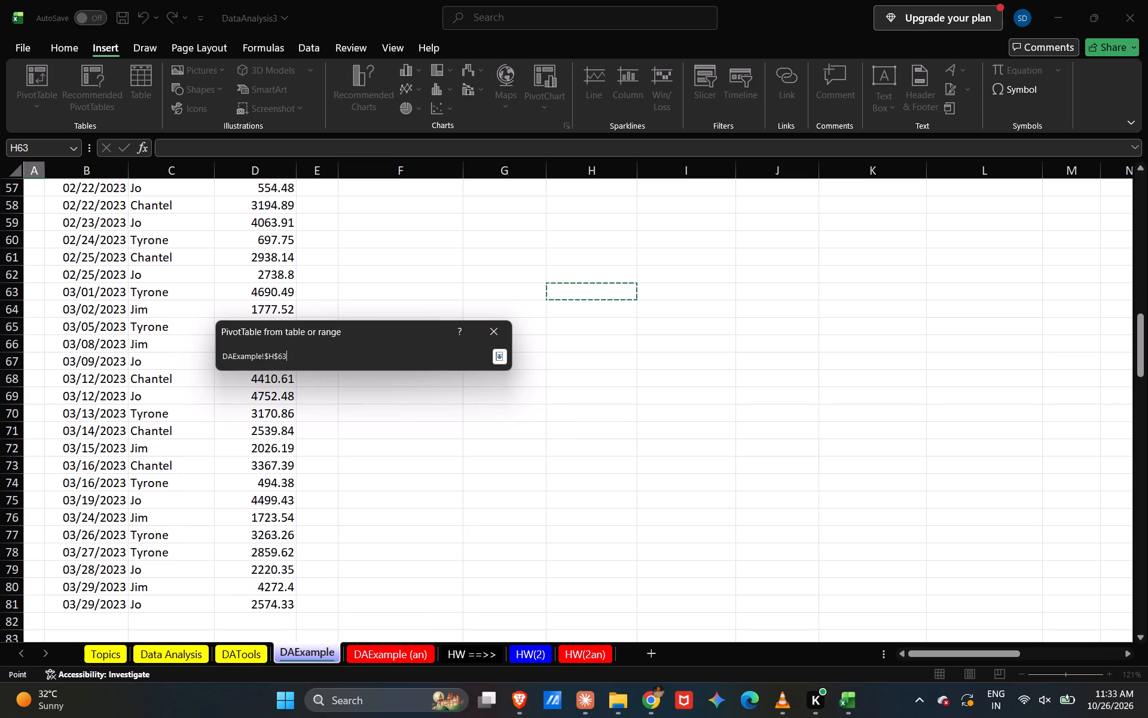
pyautogui.click(657, 248)
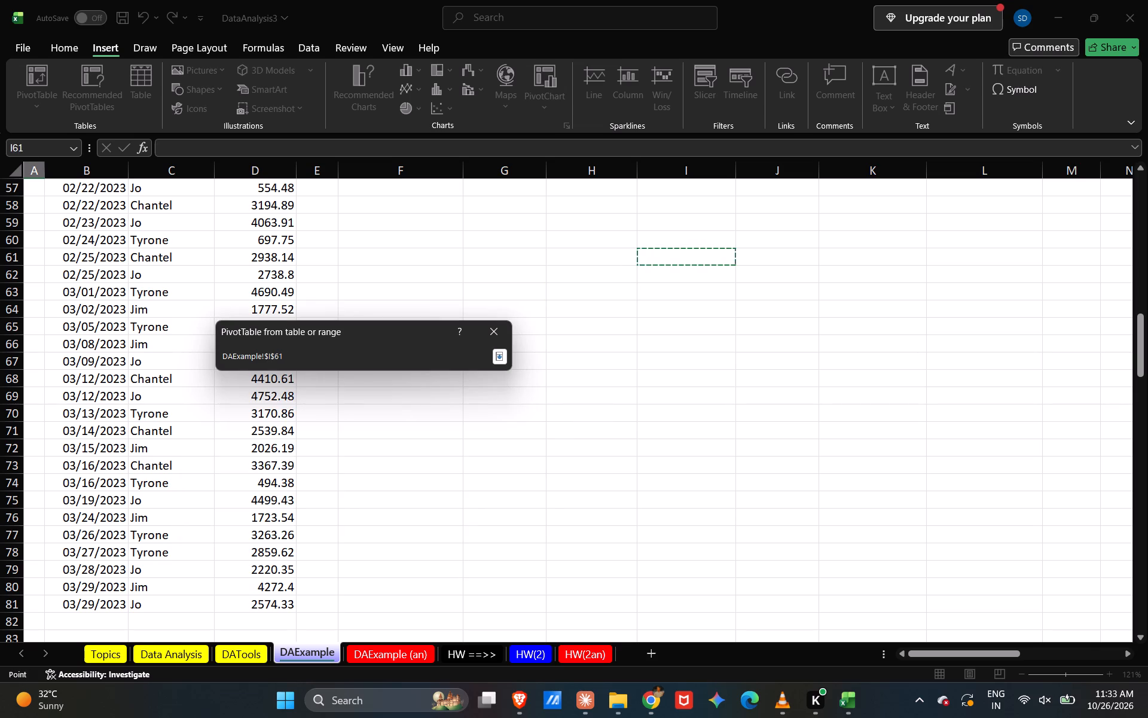
pyautogui.click(499, 364)
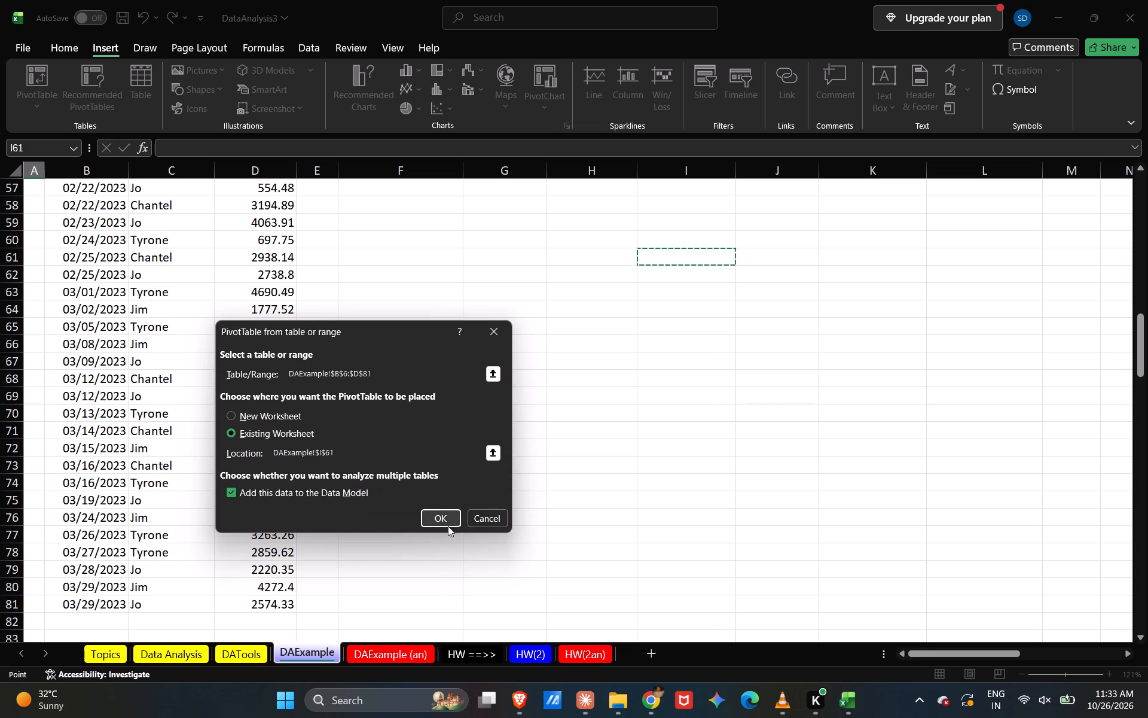
pyautogui.click(436, 522)
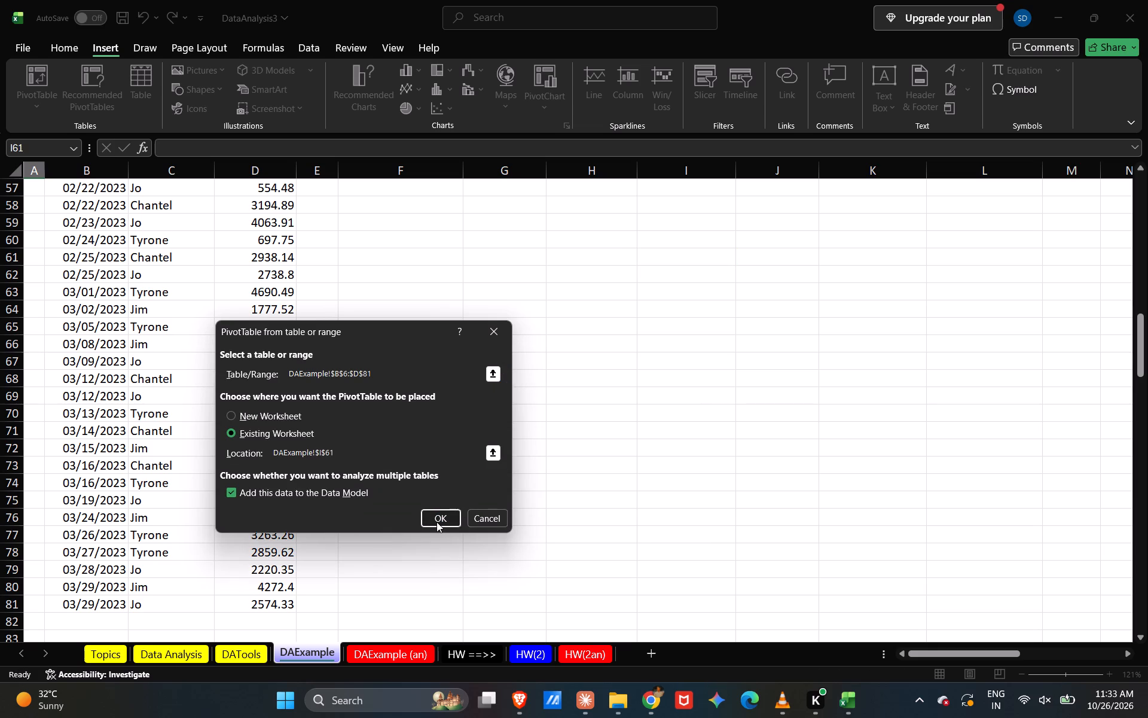
pyautogui.click(436, 522)
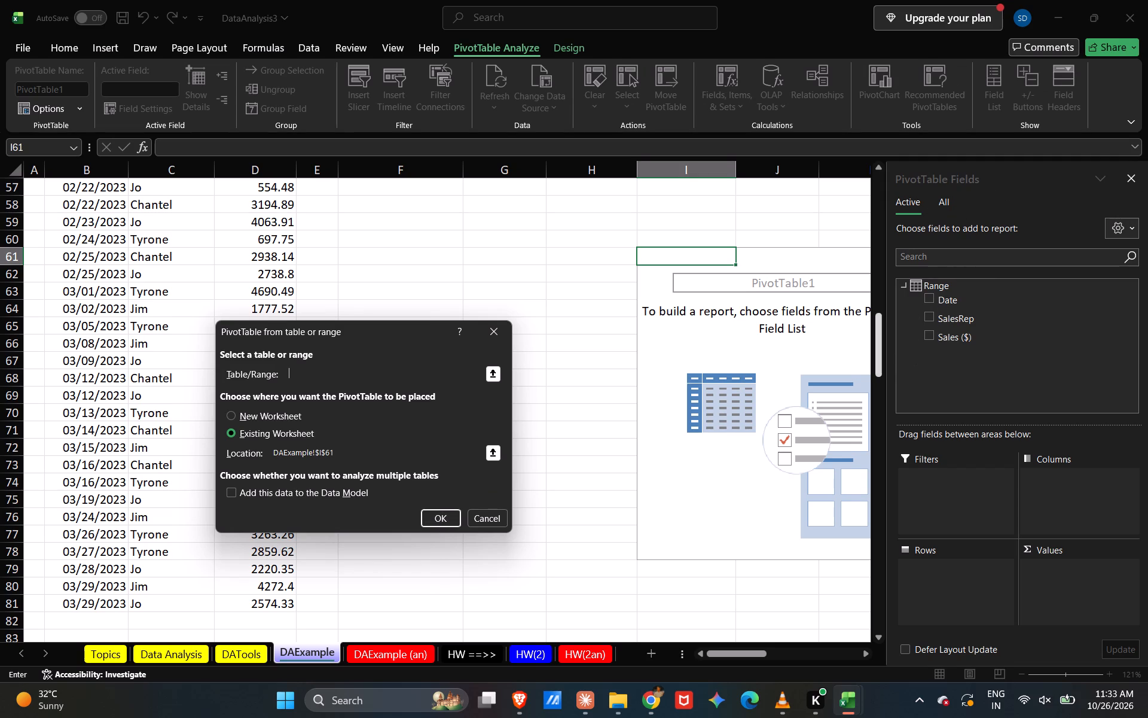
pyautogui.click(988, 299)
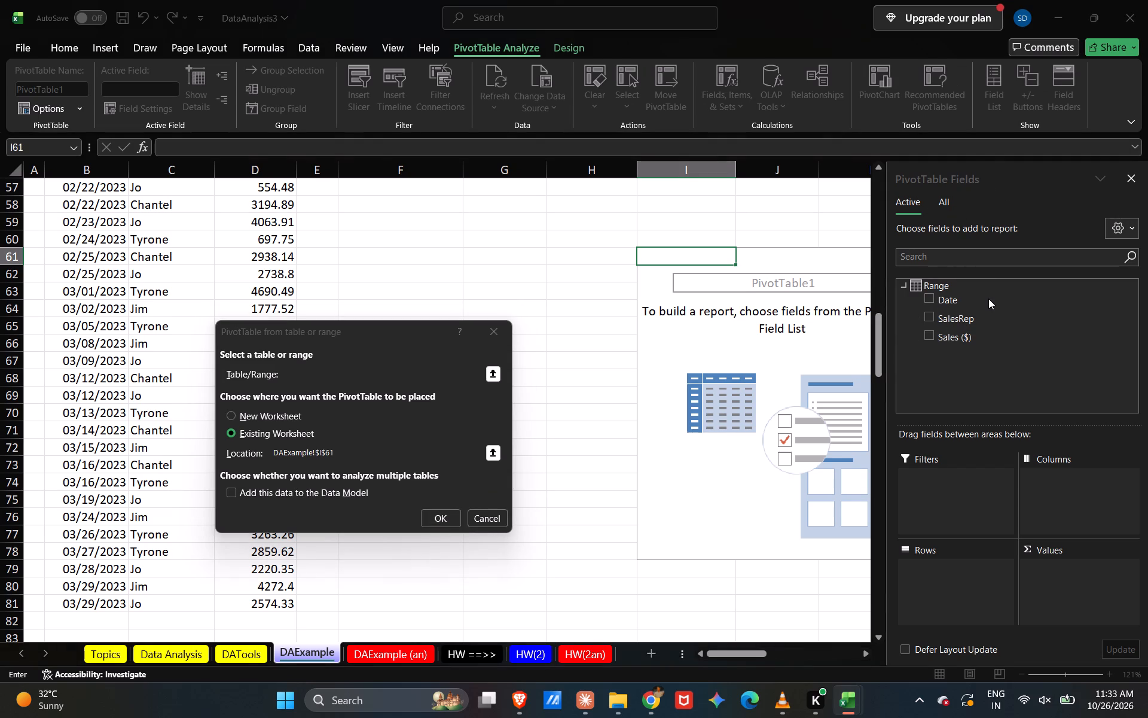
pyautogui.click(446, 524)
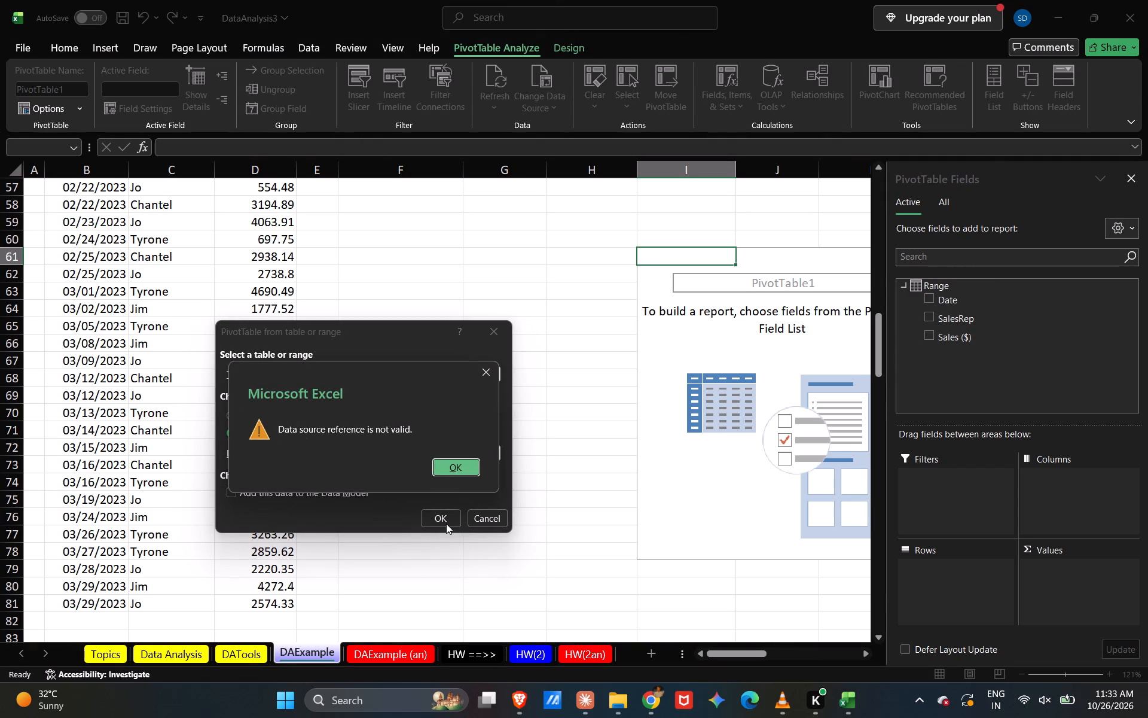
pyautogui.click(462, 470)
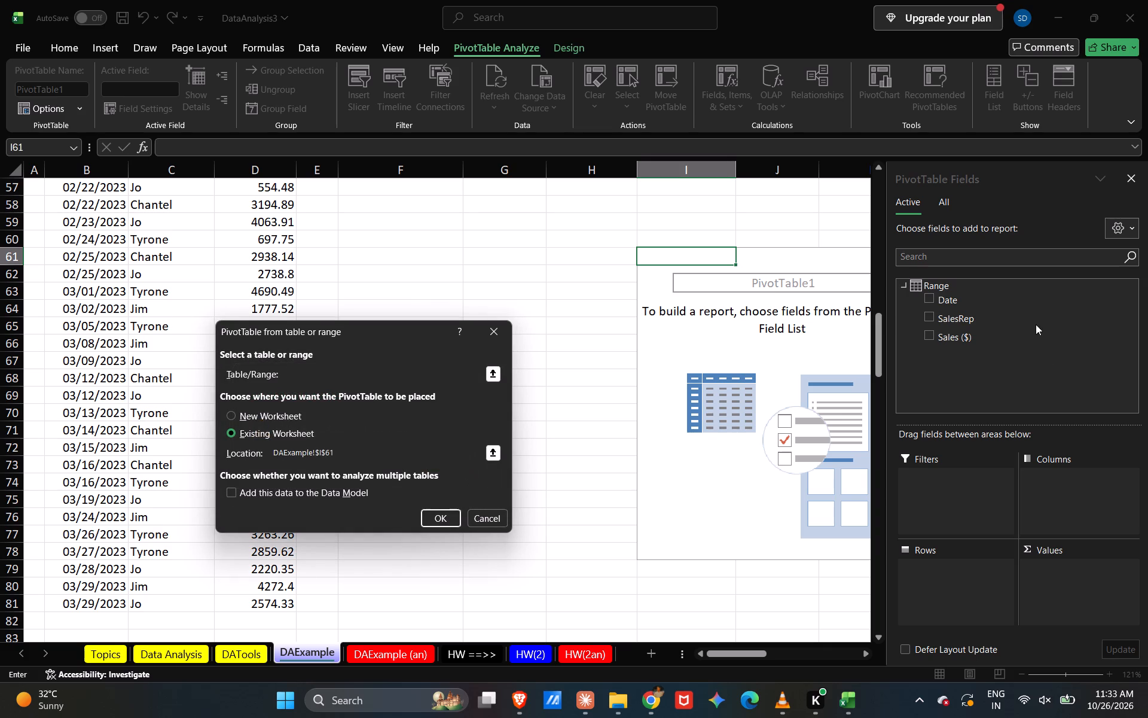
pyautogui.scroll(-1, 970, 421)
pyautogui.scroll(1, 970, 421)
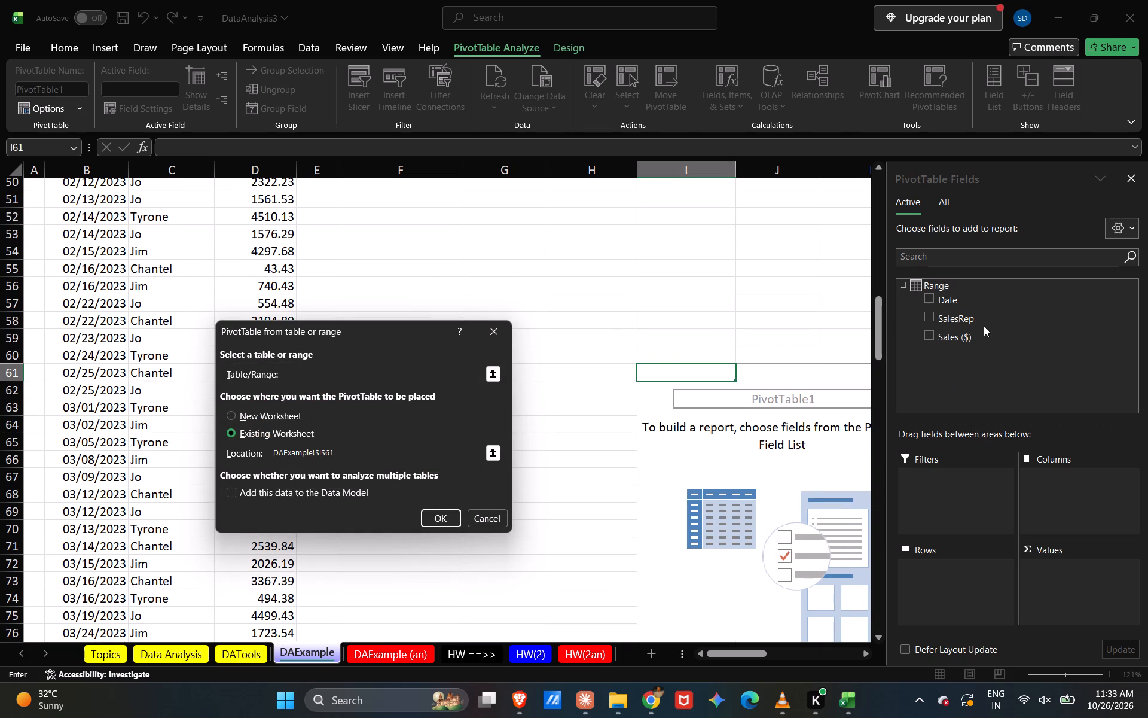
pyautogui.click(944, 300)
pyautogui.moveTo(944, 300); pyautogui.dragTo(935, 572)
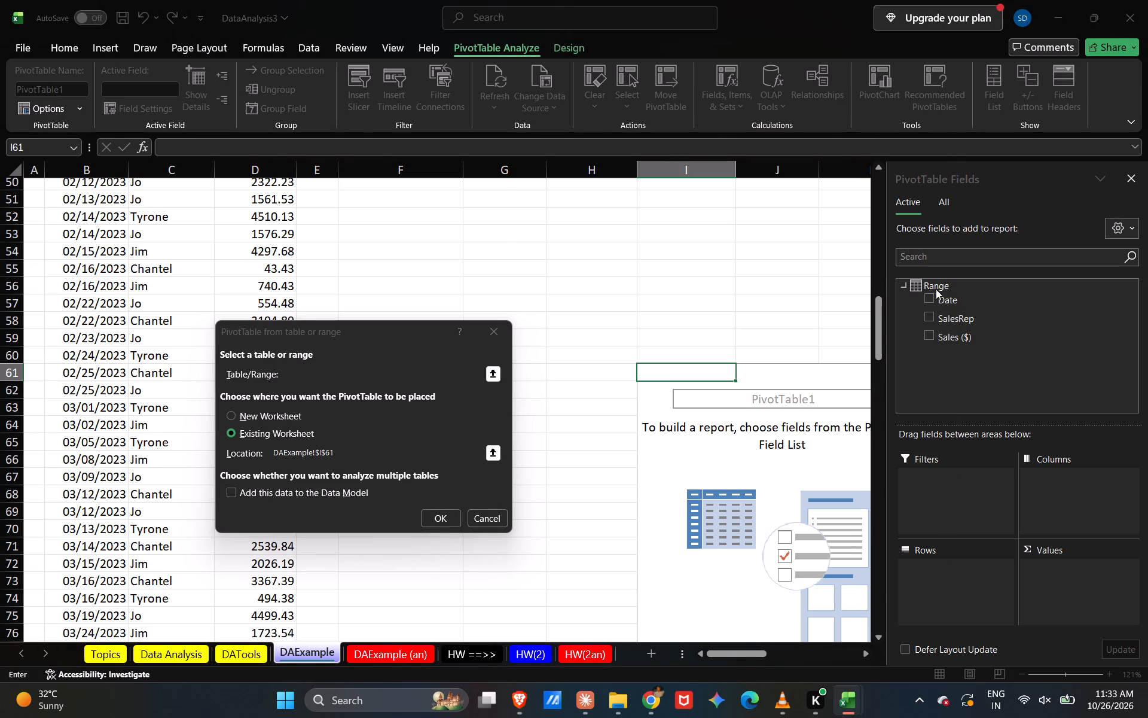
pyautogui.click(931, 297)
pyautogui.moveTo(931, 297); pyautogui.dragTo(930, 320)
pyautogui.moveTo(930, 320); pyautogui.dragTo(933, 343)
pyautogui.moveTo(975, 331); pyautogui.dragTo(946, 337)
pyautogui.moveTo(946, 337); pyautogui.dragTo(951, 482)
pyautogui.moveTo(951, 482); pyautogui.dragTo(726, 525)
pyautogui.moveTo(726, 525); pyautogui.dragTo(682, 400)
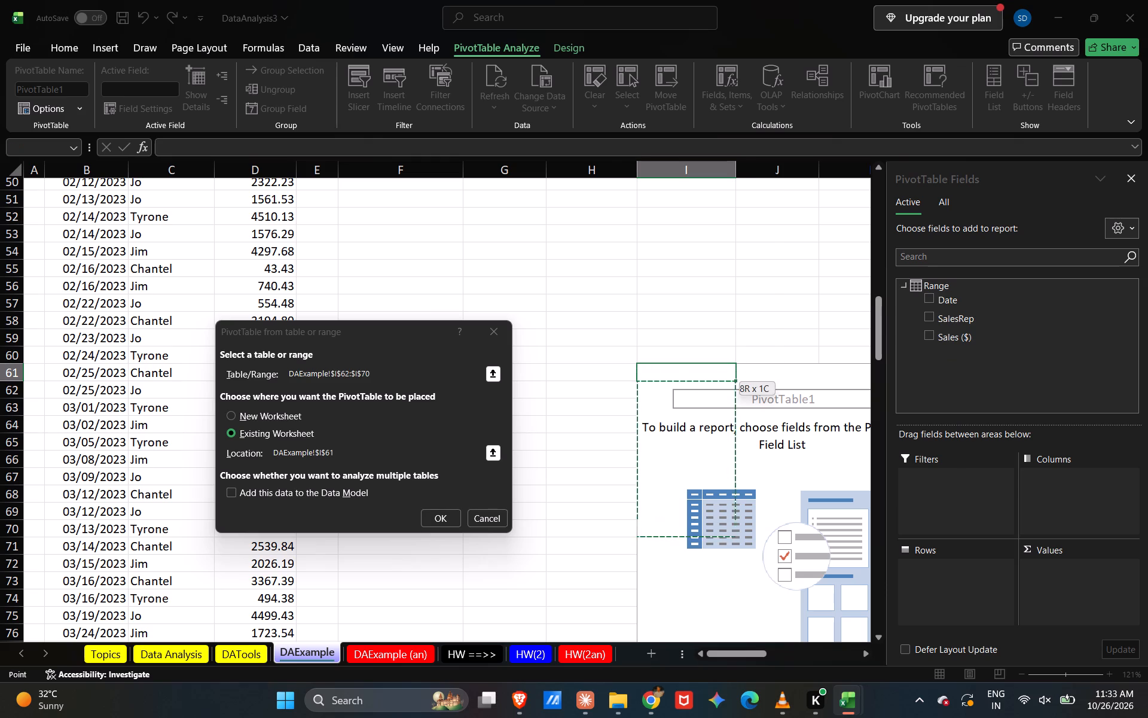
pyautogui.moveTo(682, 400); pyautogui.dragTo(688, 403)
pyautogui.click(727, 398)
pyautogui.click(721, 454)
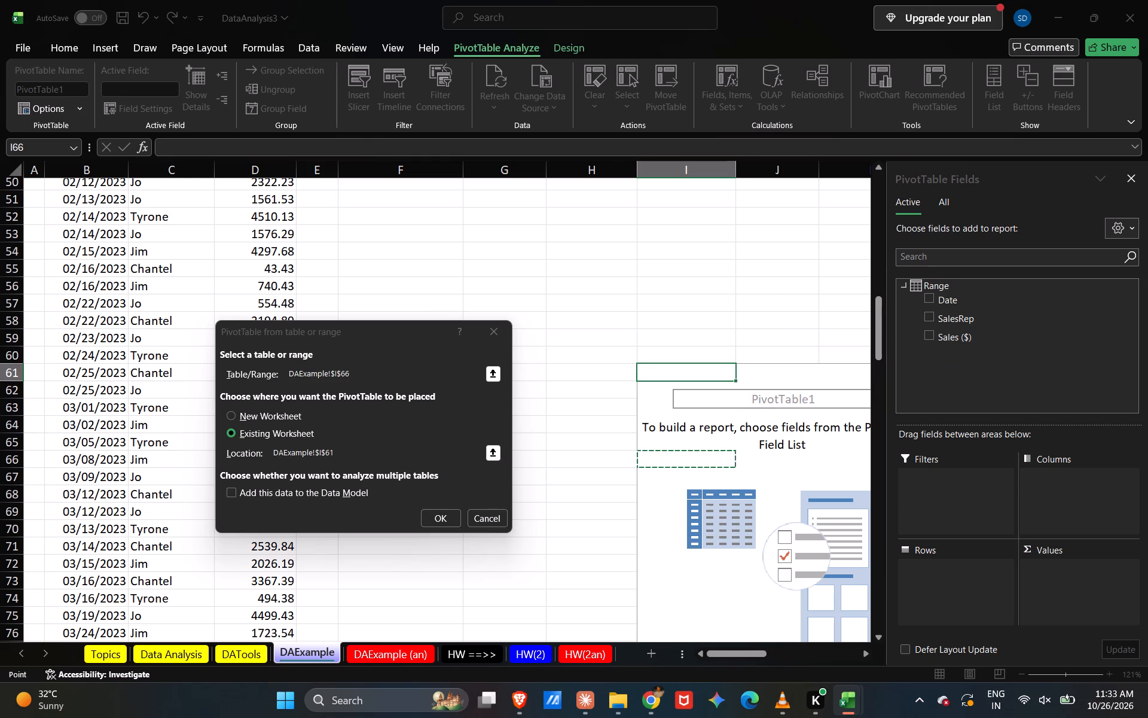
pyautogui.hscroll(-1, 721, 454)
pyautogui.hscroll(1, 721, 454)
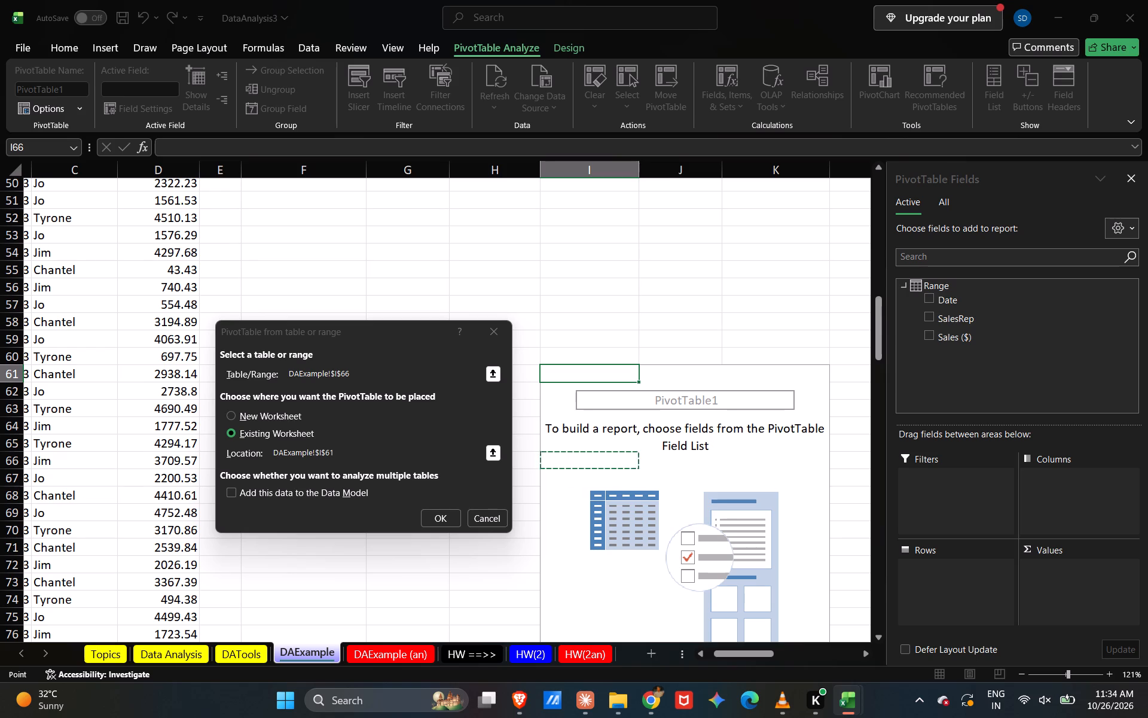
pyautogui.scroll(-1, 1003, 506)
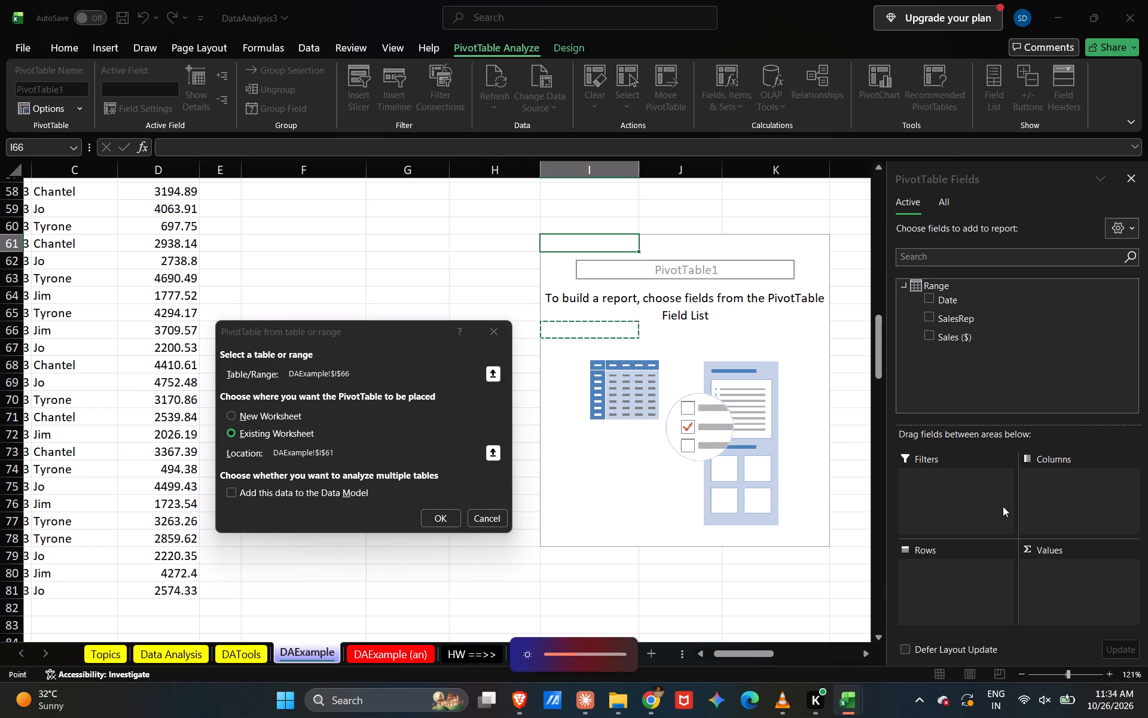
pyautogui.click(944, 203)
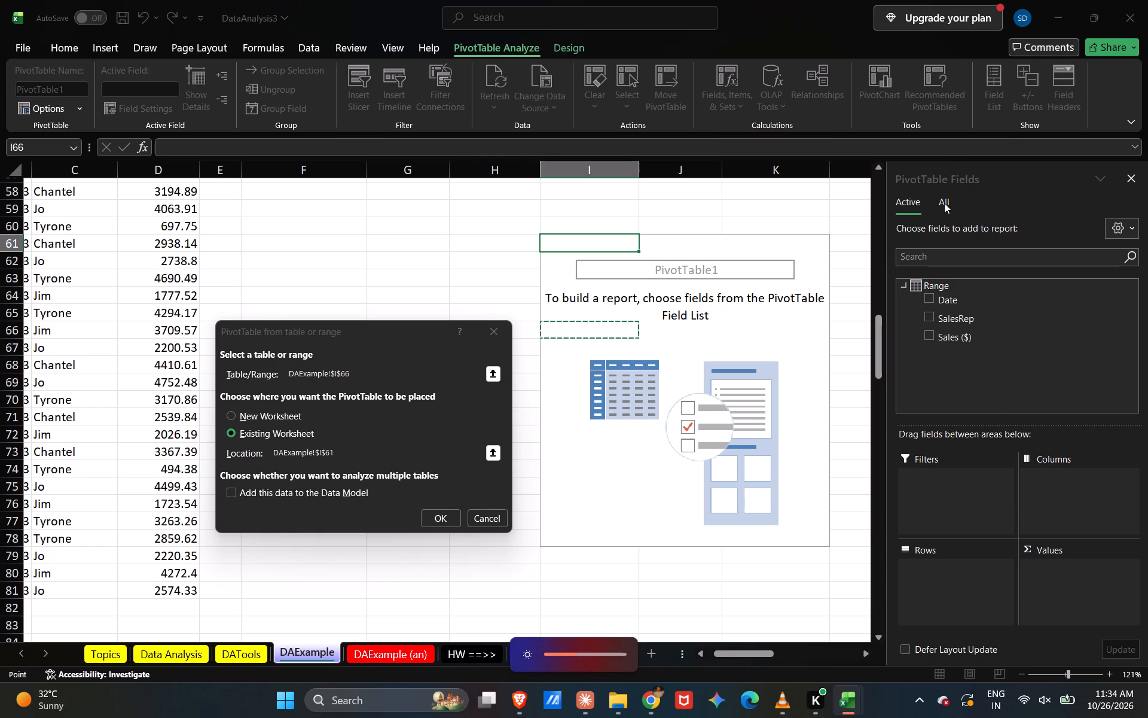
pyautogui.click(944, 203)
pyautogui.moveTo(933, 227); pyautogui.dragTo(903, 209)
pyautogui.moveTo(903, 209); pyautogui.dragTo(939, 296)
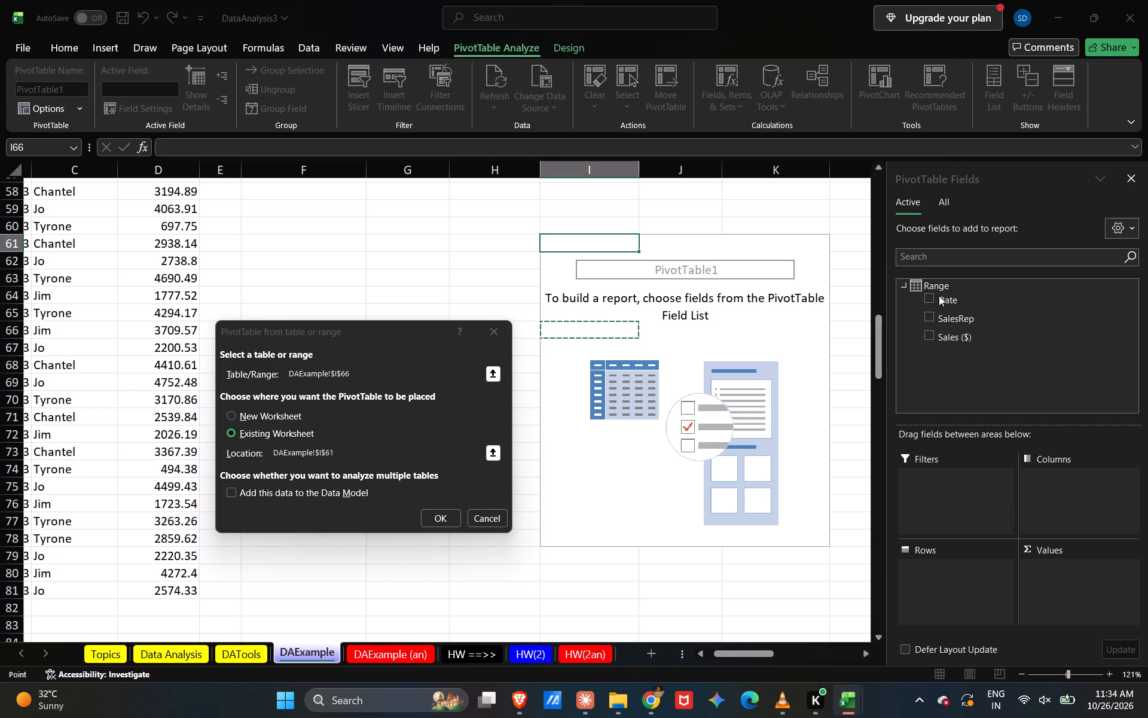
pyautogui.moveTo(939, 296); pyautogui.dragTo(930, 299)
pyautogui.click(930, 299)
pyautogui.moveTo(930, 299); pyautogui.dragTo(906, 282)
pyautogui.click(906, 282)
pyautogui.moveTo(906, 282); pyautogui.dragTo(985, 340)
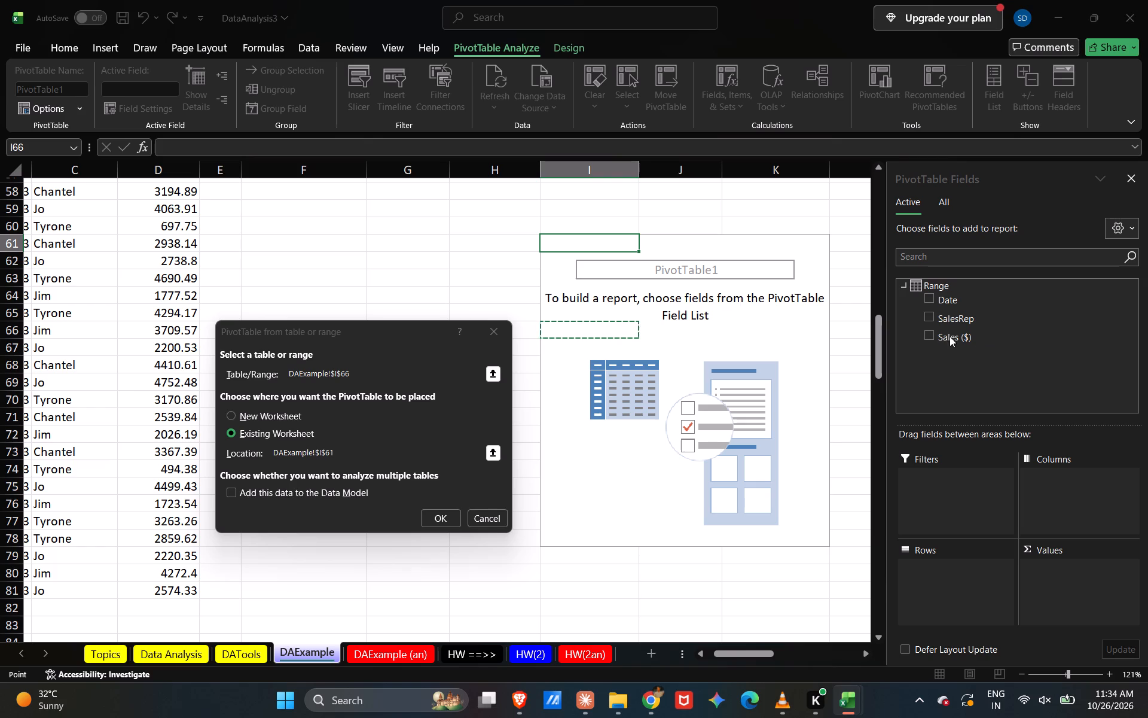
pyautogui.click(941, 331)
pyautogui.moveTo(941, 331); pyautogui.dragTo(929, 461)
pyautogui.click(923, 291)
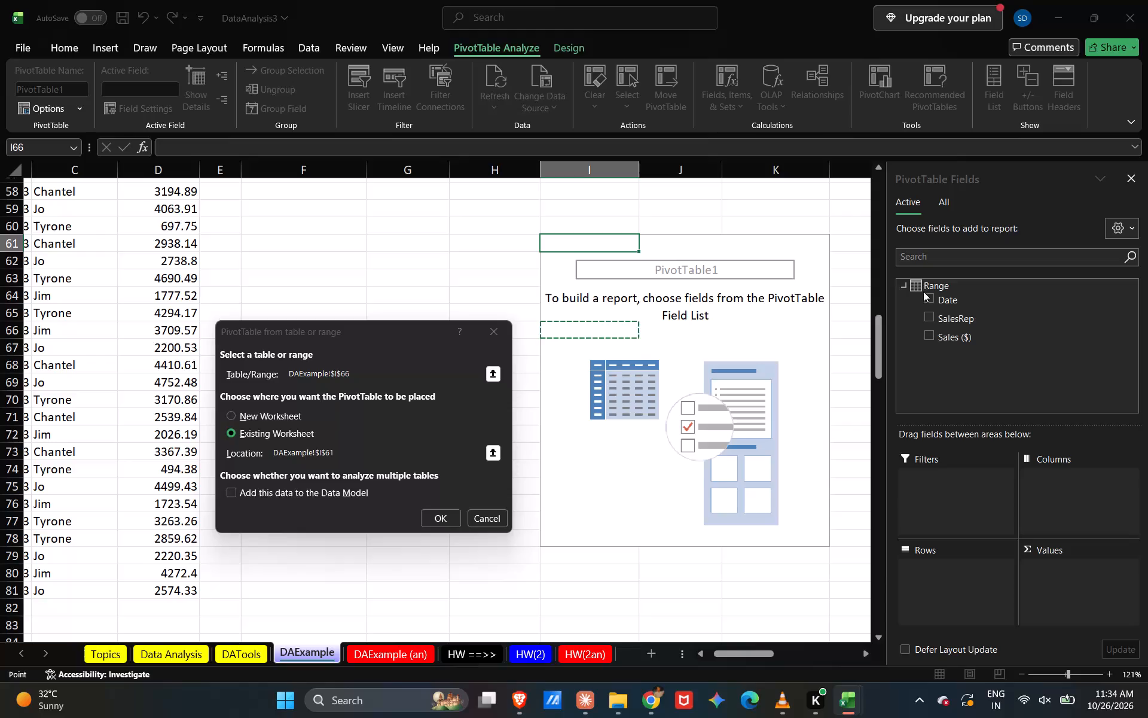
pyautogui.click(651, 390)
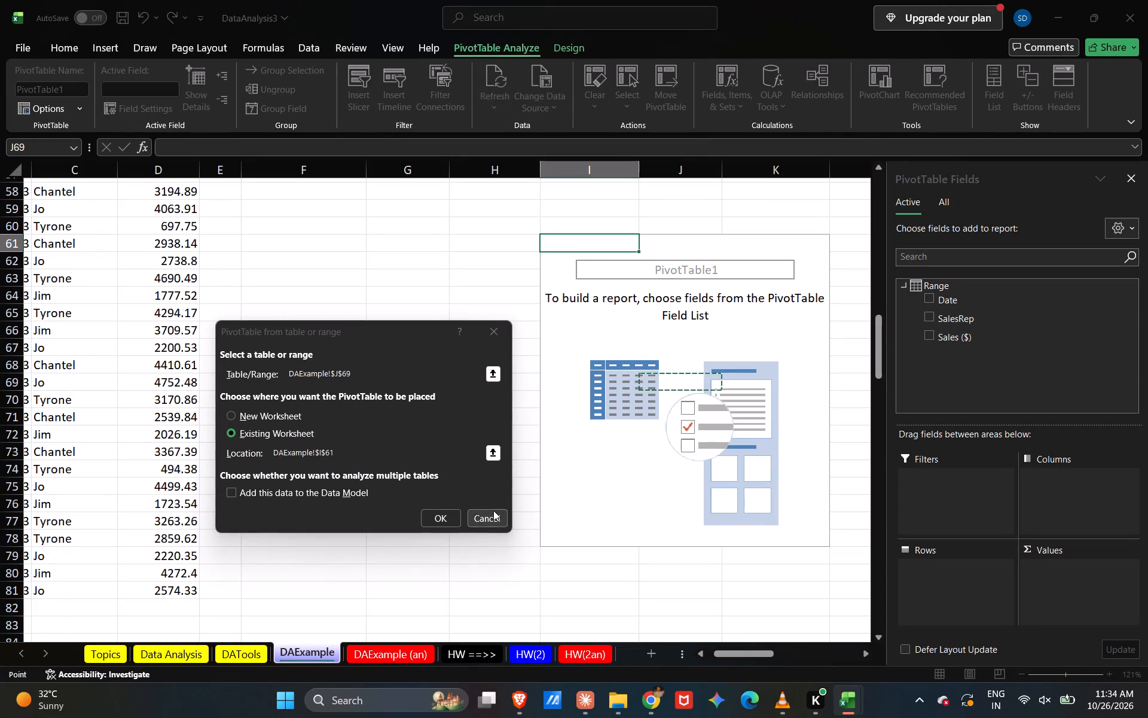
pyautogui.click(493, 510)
# Add the Date, SalesRep and Sales ($) fields to the PivotTable, with dates grouped by month in columns and reps in rows.
pyautogui.click(929, 297)
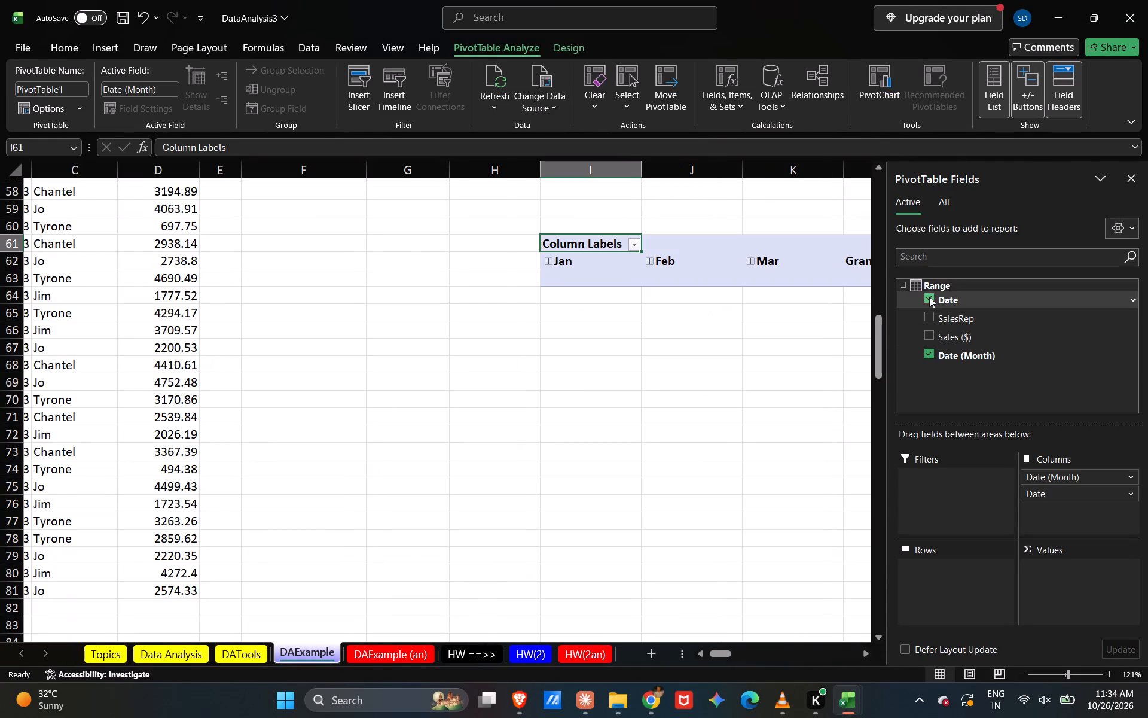
pyautogui.hscroll(-3, 778, 367)
pyautogui.hscroll(2, 778, 367)
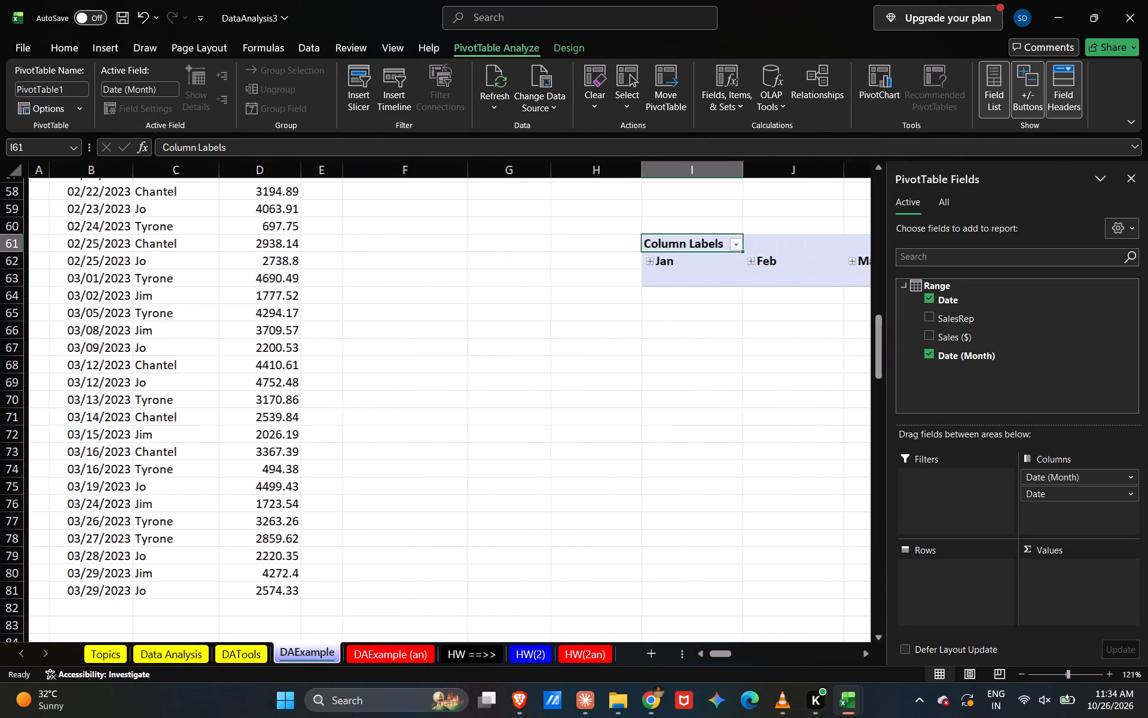
pyautogui.click(930, 320)
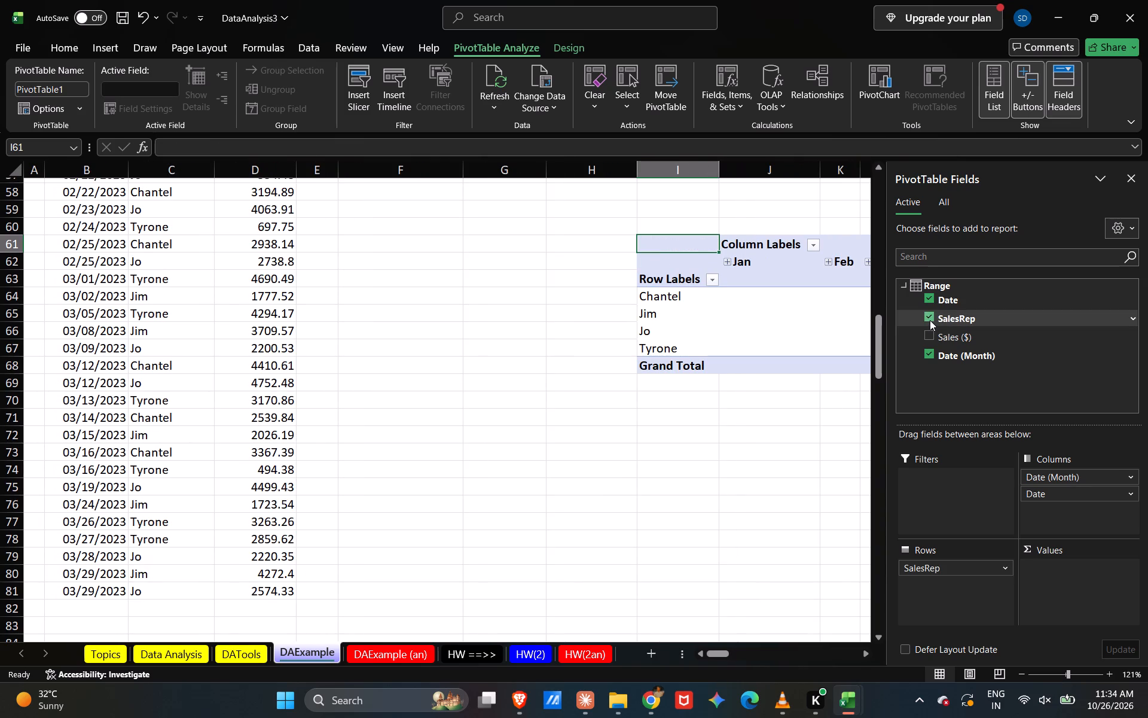
pyautogui.click(930, 337)
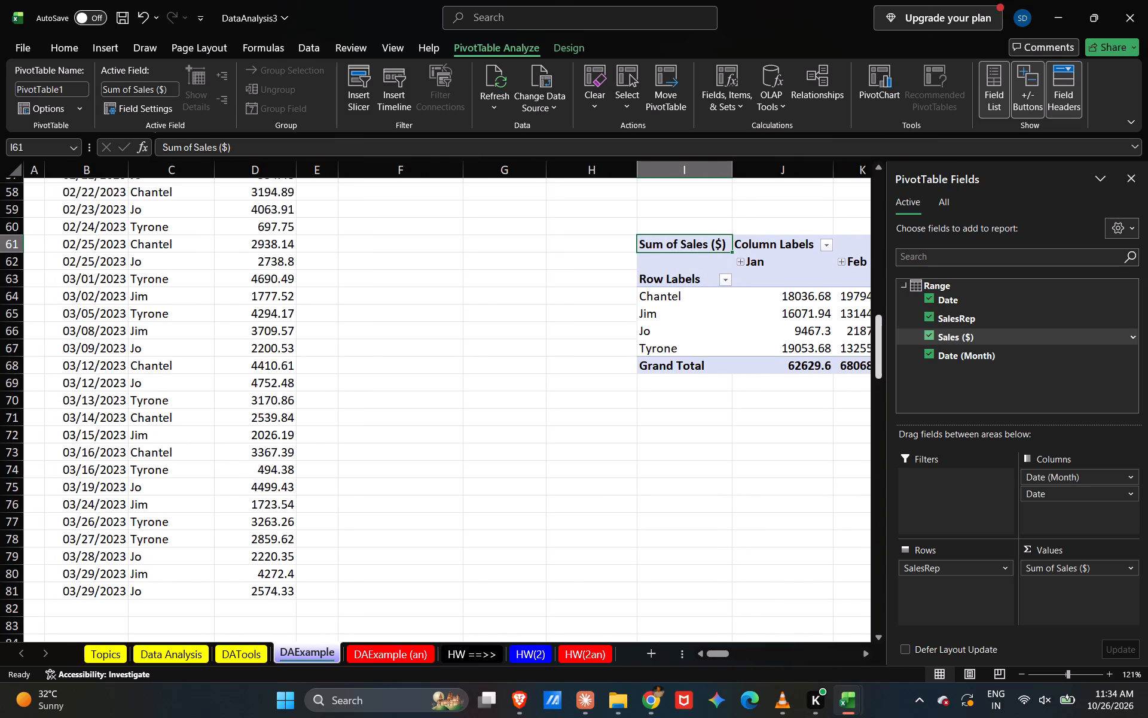
pyautogui.hscroll(-3, 759, 412)
pyautogui.hscroll(1, 759, 412)
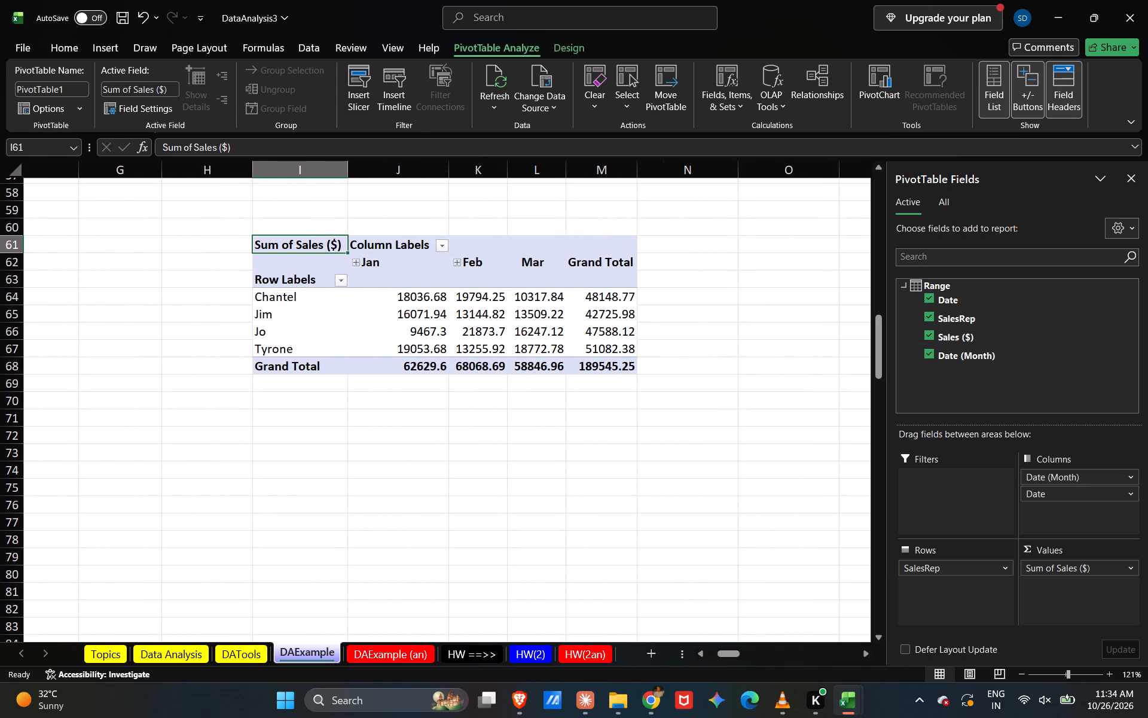
pyautogui.hscroll(1, 759, 412)
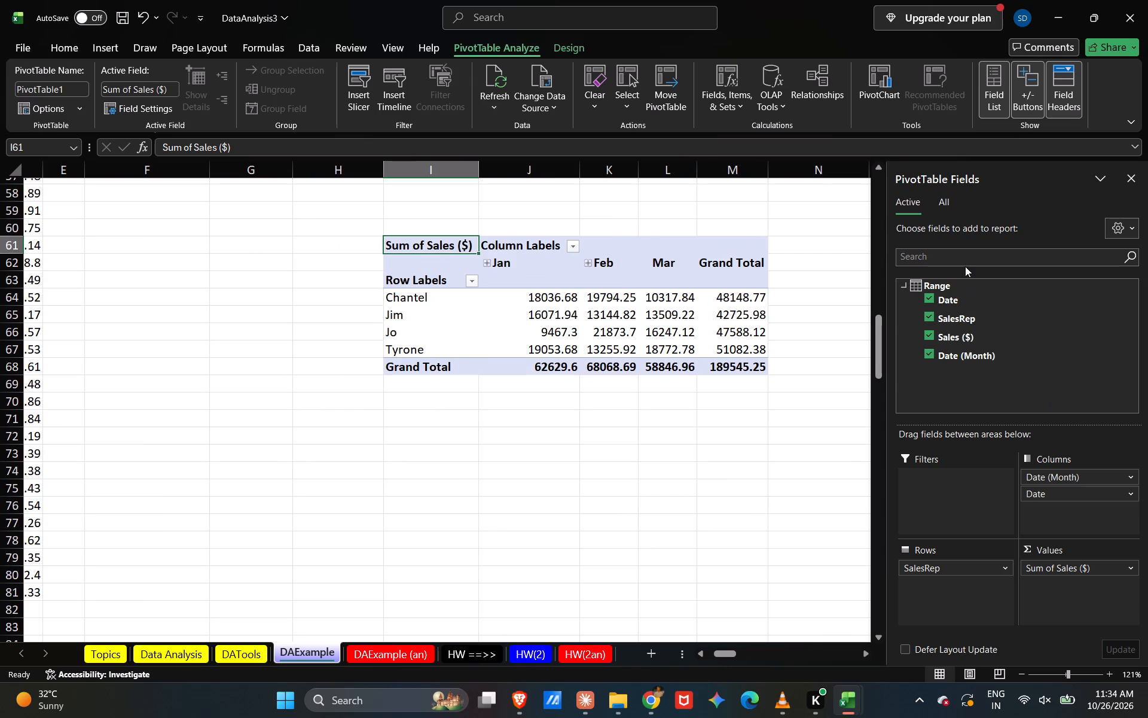
pyautogui.click(951, 324)
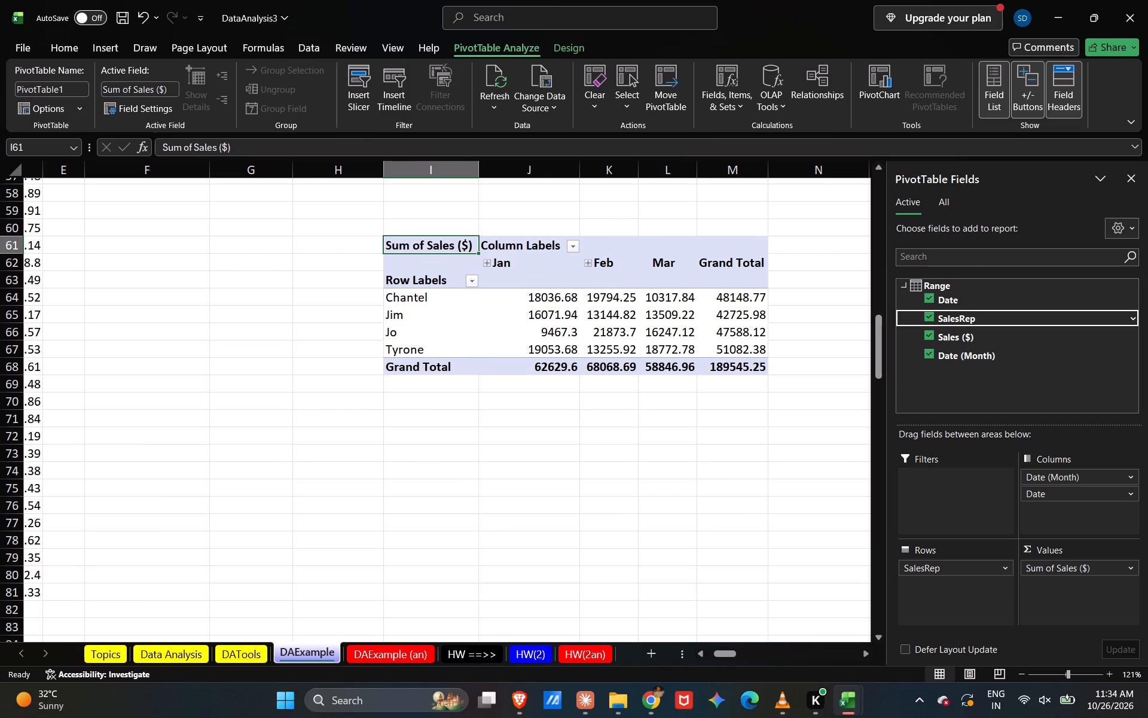
# Rearrange the date fields so that Date is in the report Filters area and only Date (Month) is in Columns.
pyautogui.moveTo(1071, 479); pyautogui.dragTo(940, 492)
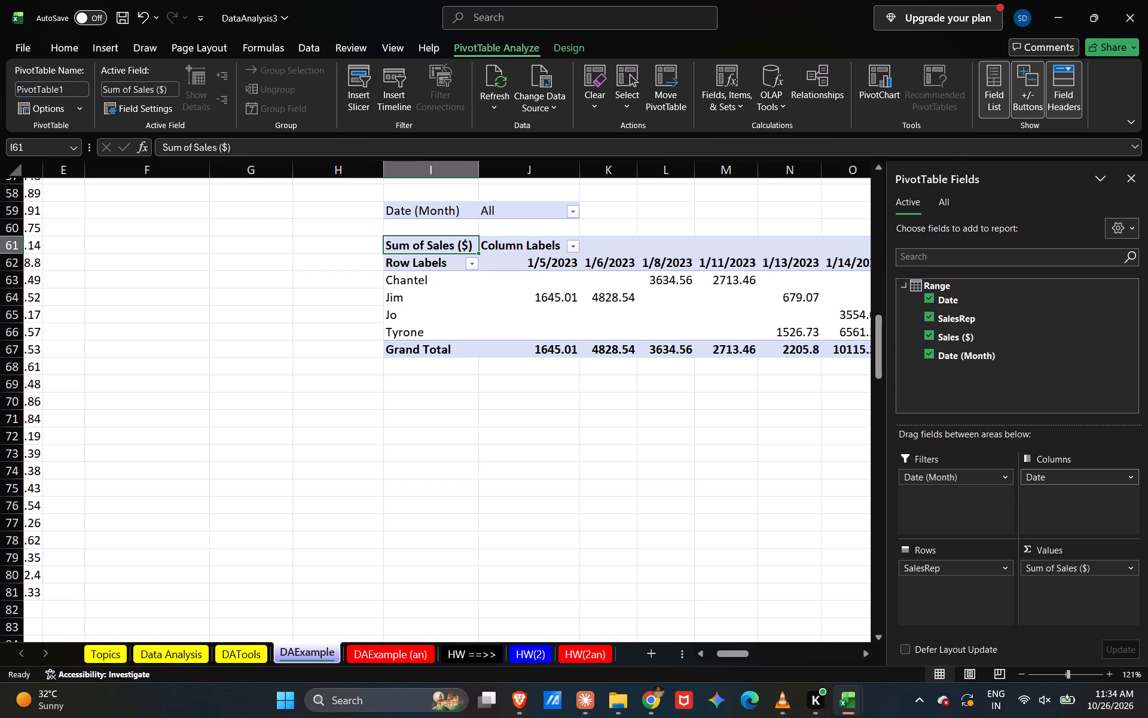
pyautogui.moveTo(1056, 479); pyautogui.dragTo(949, 513)
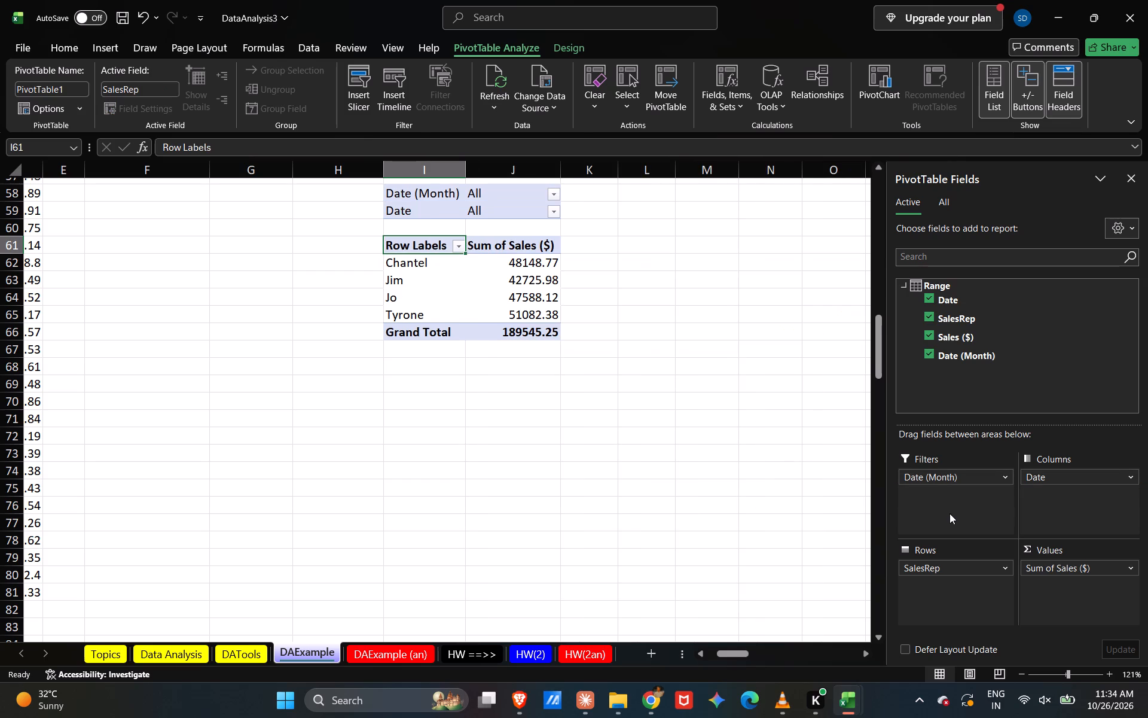
pyautogui.moveTo(953, 477); pyautogui.dragTo(1083, 482)
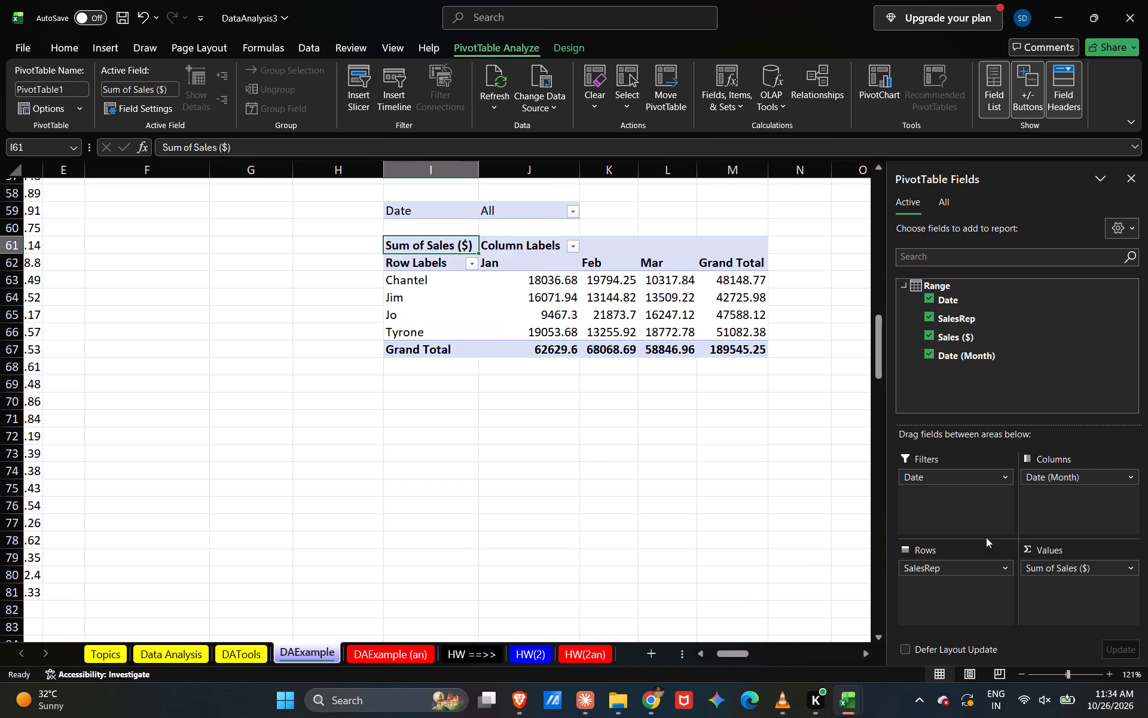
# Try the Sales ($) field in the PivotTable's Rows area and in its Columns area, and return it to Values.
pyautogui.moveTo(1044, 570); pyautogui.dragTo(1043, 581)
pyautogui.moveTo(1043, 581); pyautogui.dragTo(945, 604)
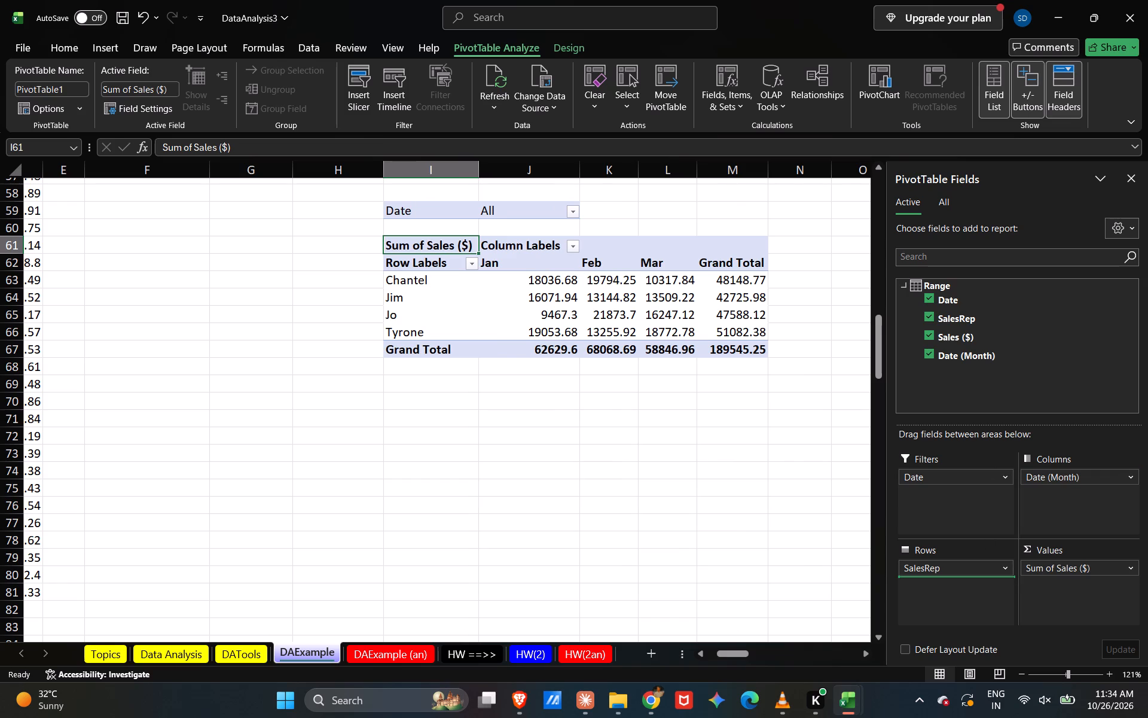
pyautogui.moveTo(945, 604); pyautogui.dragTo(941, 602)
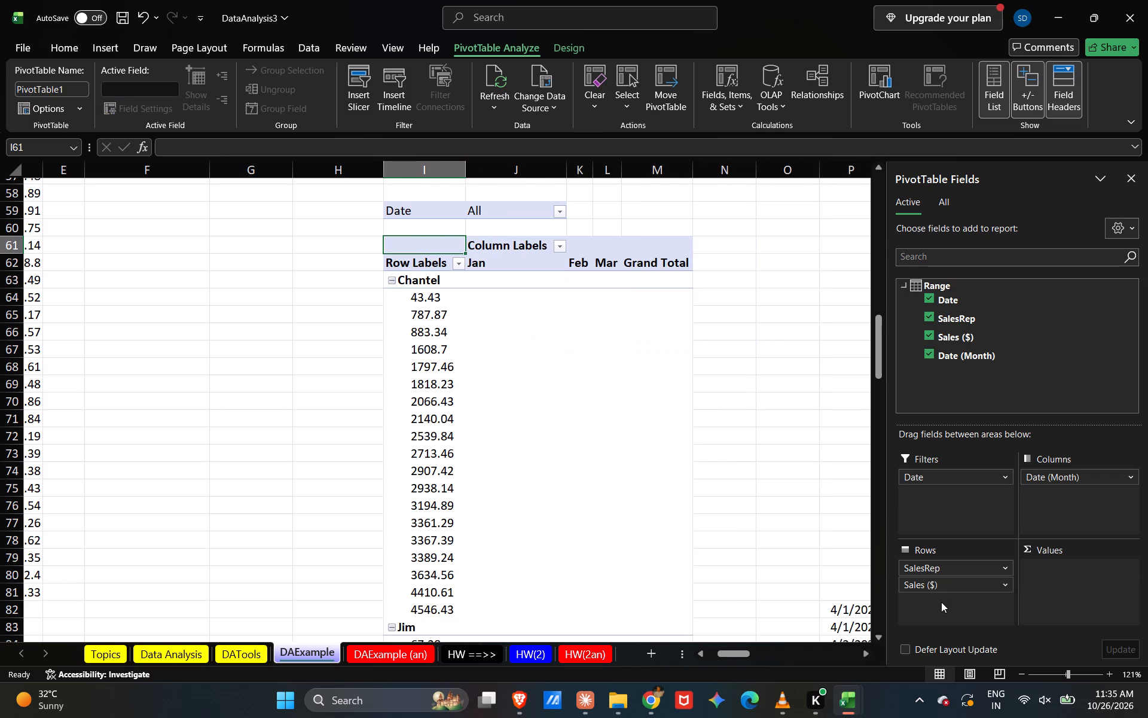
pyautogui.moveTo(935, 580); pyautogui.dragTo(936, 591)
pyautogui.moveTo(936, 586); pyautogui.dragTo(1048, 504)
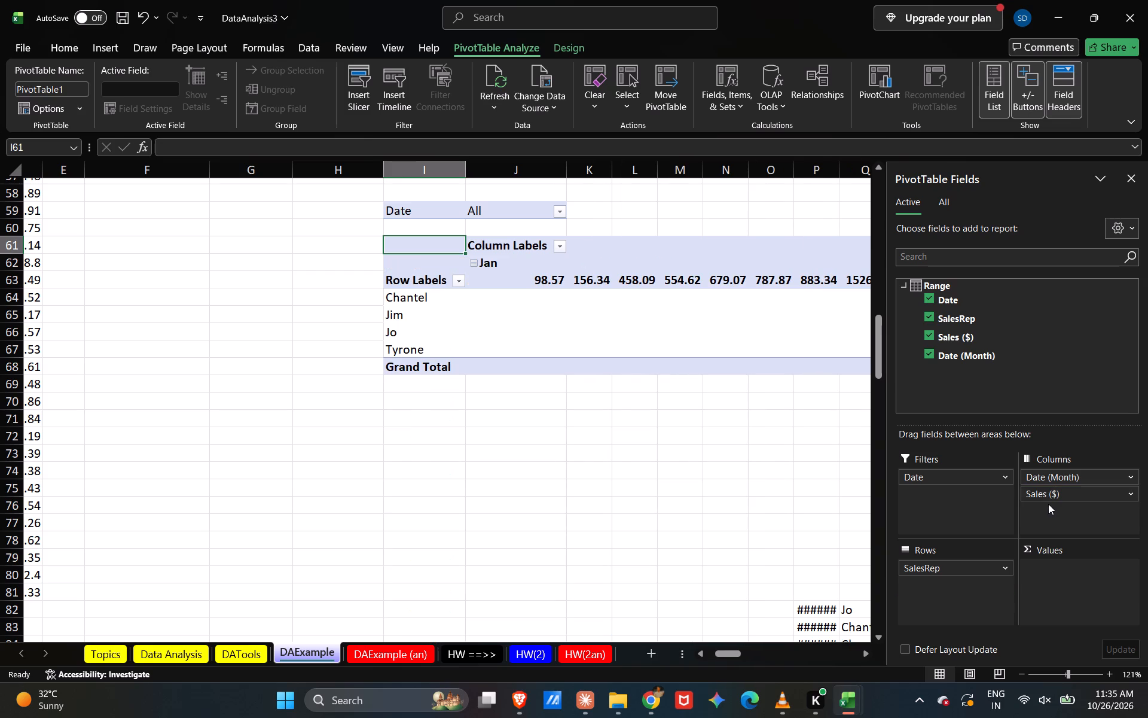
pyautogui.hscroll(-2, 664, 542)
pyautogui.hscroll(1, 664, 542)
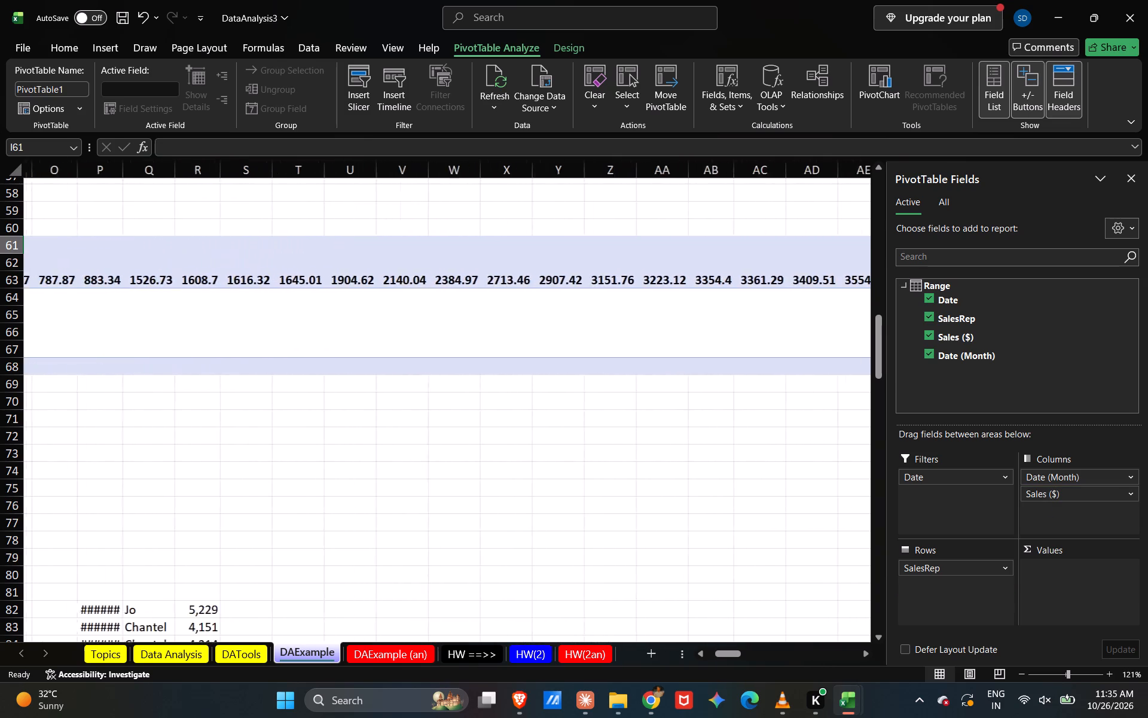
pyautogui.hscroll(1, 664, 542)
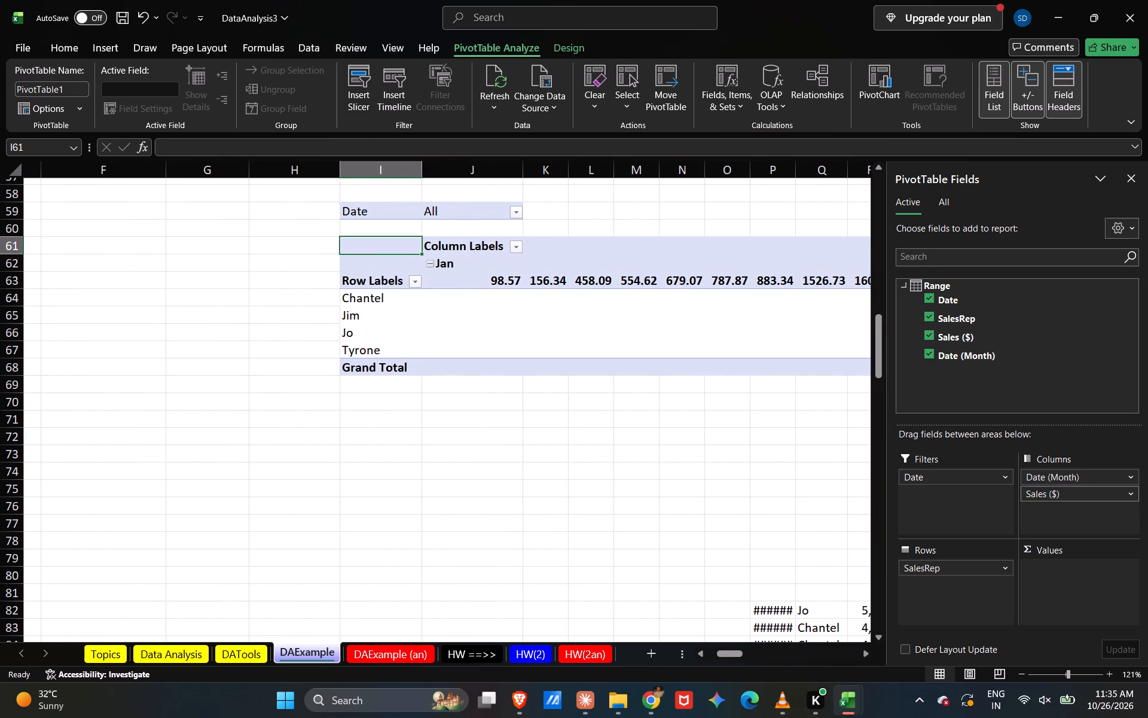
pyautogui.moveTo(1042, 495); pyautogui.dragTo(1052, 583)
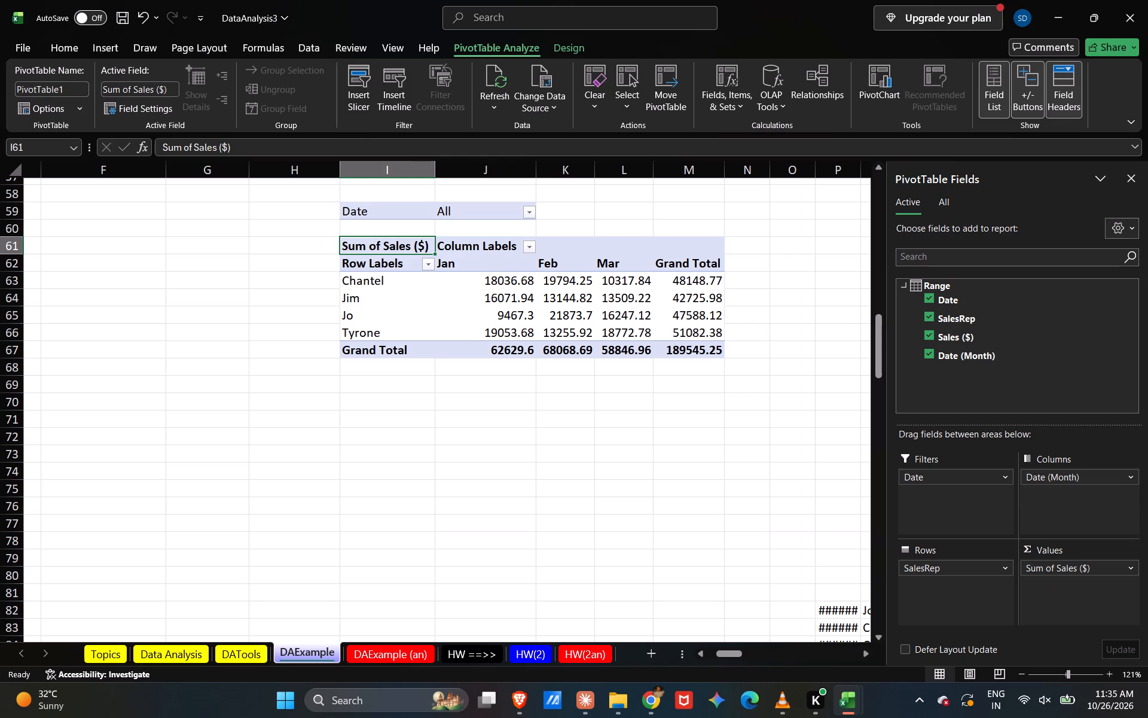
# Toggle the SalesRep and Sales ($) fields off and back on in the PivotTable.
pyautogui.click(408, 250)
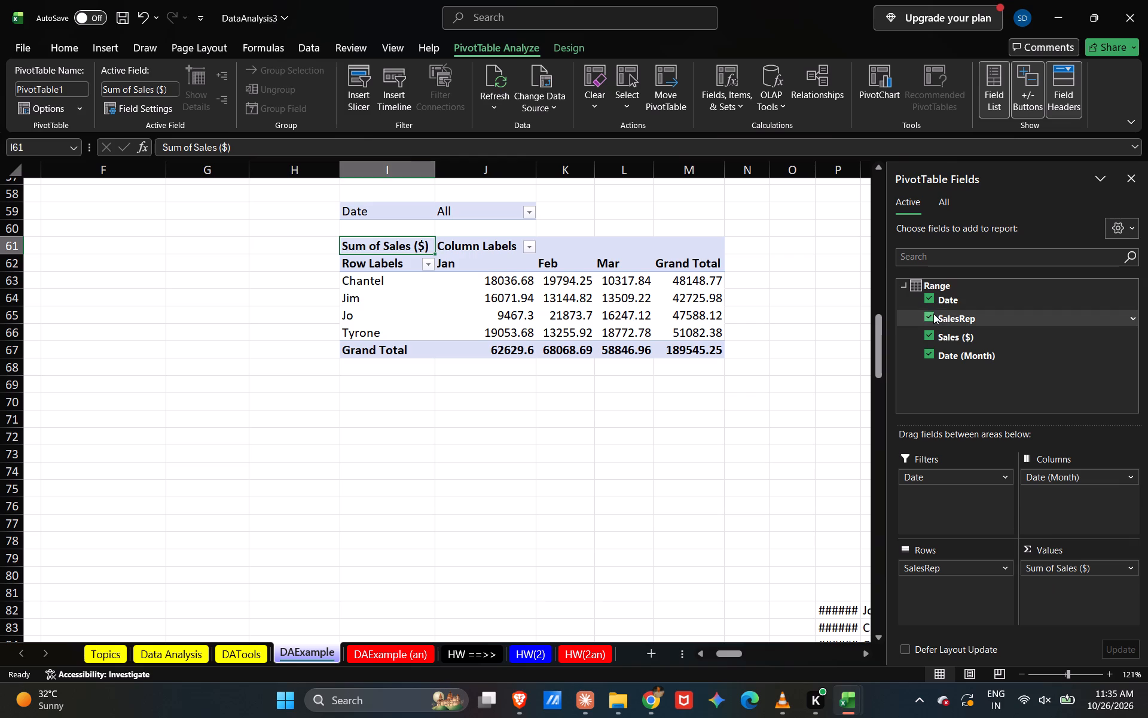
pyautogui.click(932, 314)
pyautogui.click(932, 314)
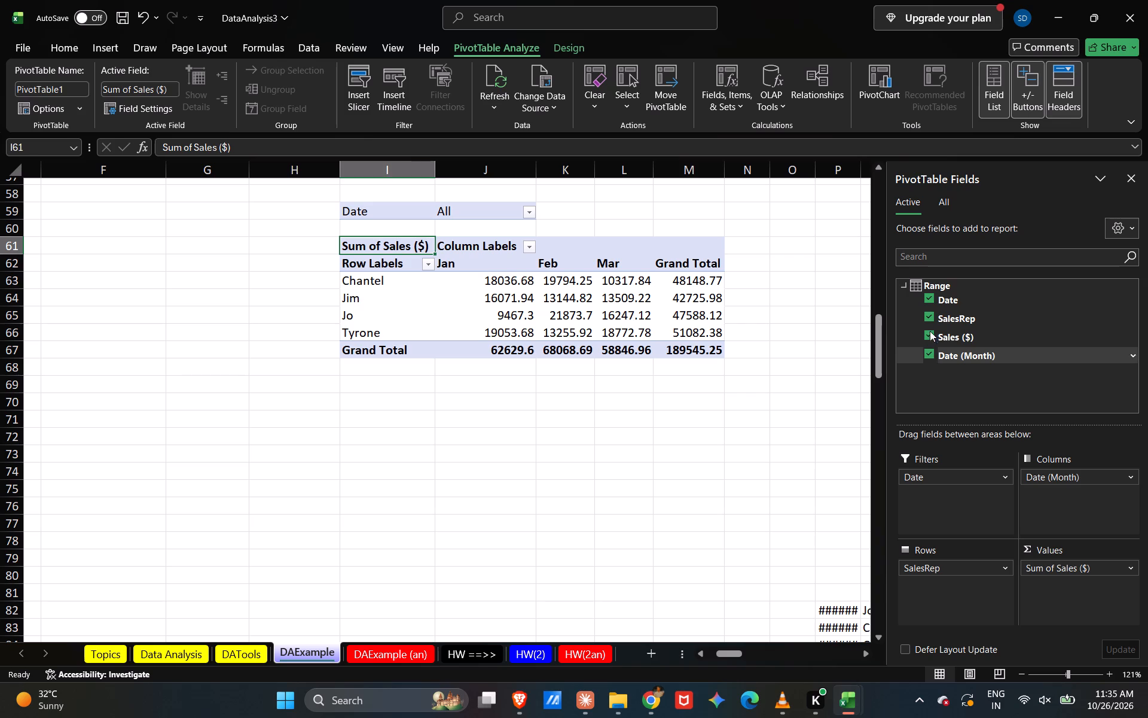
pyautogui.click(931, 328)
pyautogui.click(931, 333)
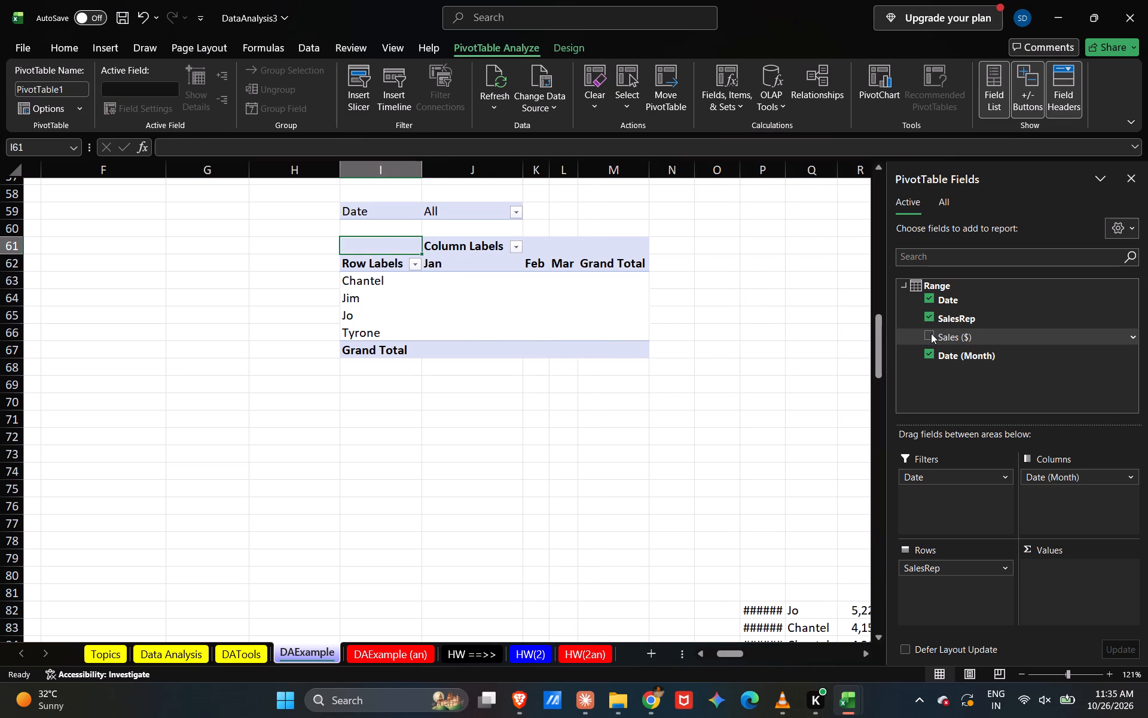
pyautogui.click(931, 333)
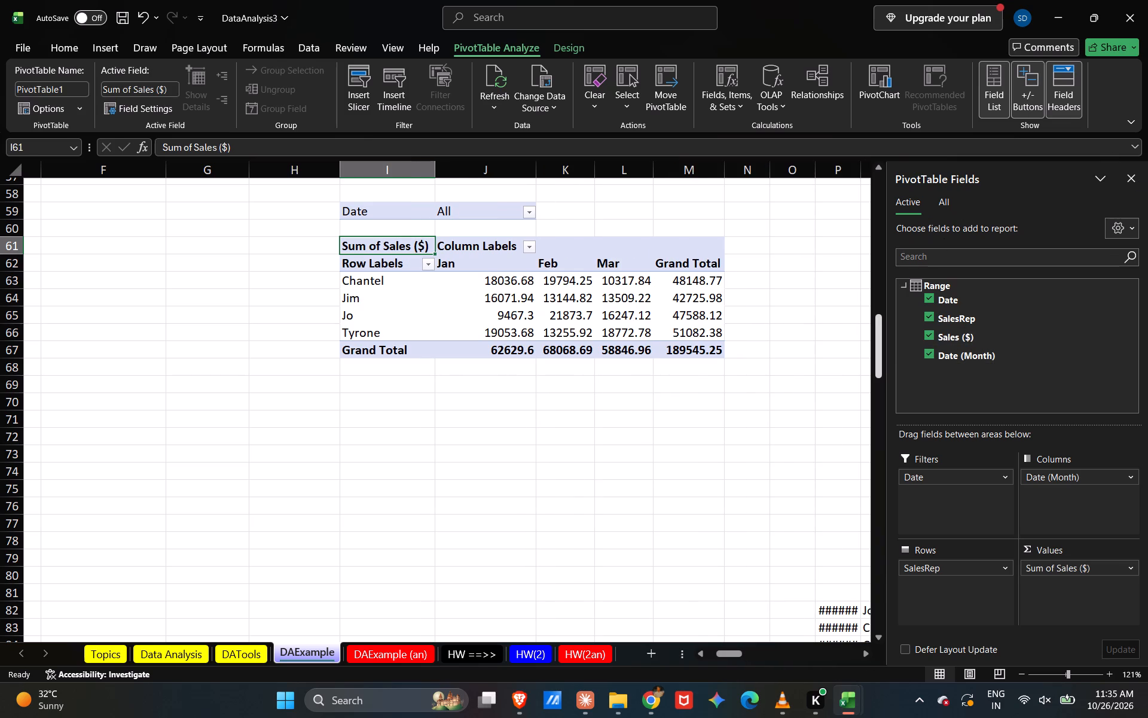
# Examine the DAExample sheet's layout, including the extra records from row 82, the PivotTable's surroundings and the goals at the top.
pyautogui.scroll(-2, 733, 427)
pyautogui.hscroll(-1, 733, 427)
pyautogui.scroll(-2, 733, 427)
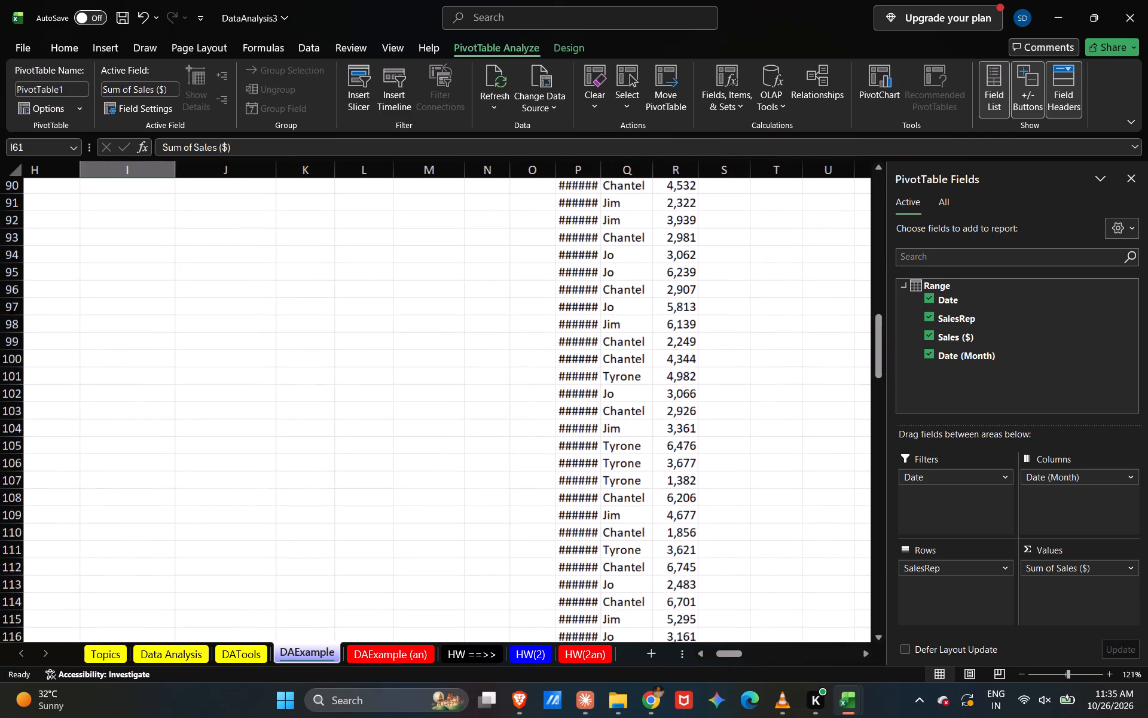
pyautogui.scroll(-1, 733, 427)
pyautogui.scroll(5, 733, 427)
pyautogui.scroll(-3, 733, 427)
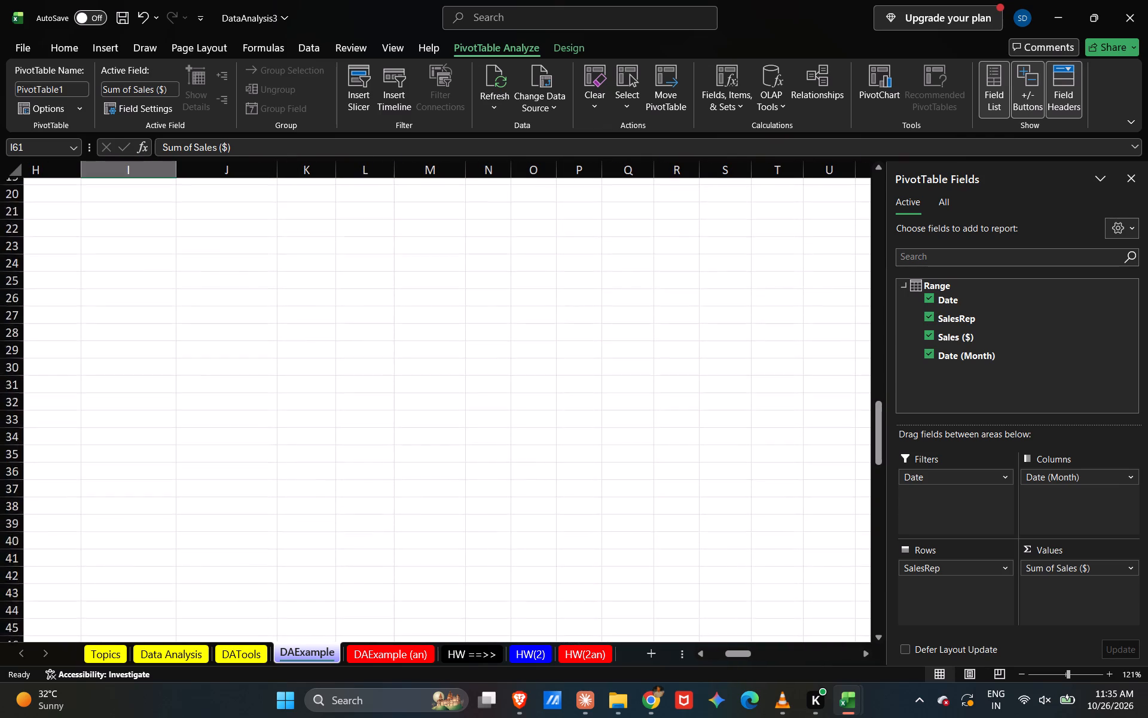
pyautogui.scroll(-3, 733, 427)
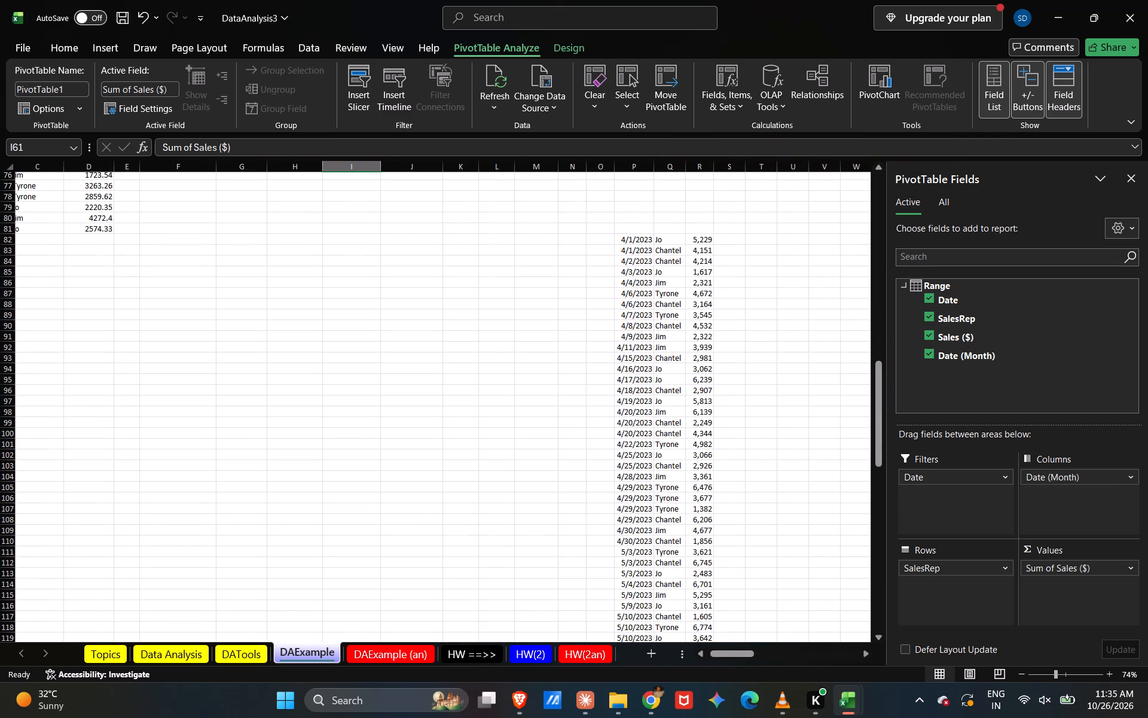
pyautogui.scroll(1, 636, 342)
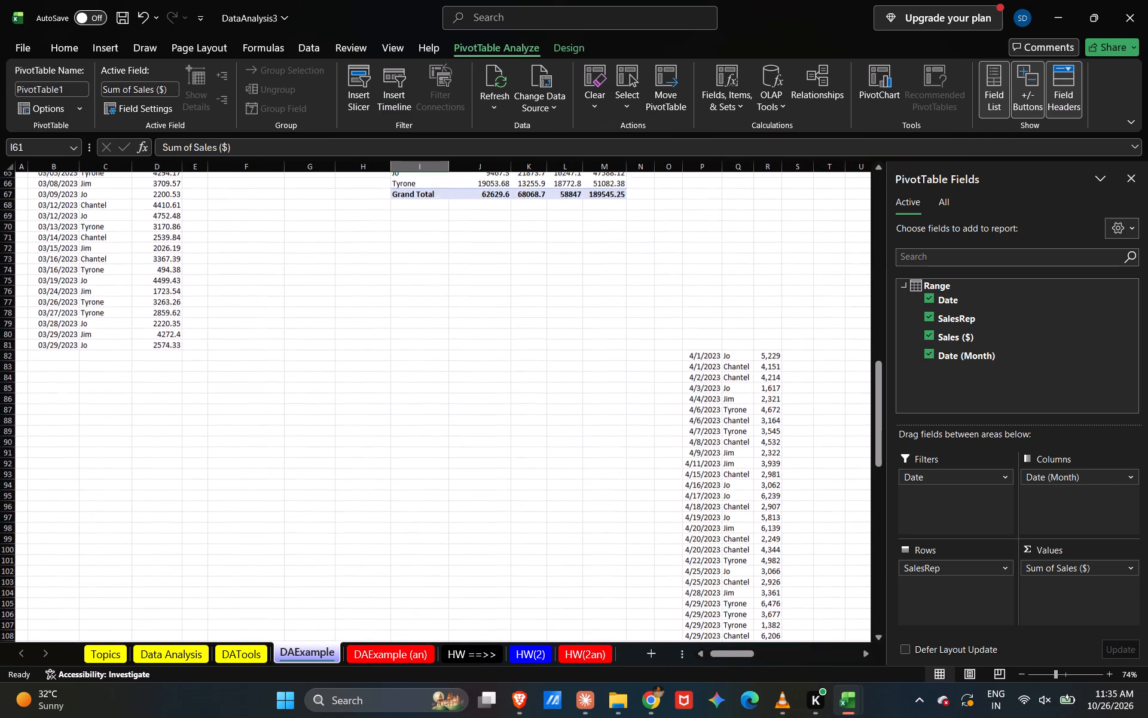
pyautogui.scroll(2, 636, 342)
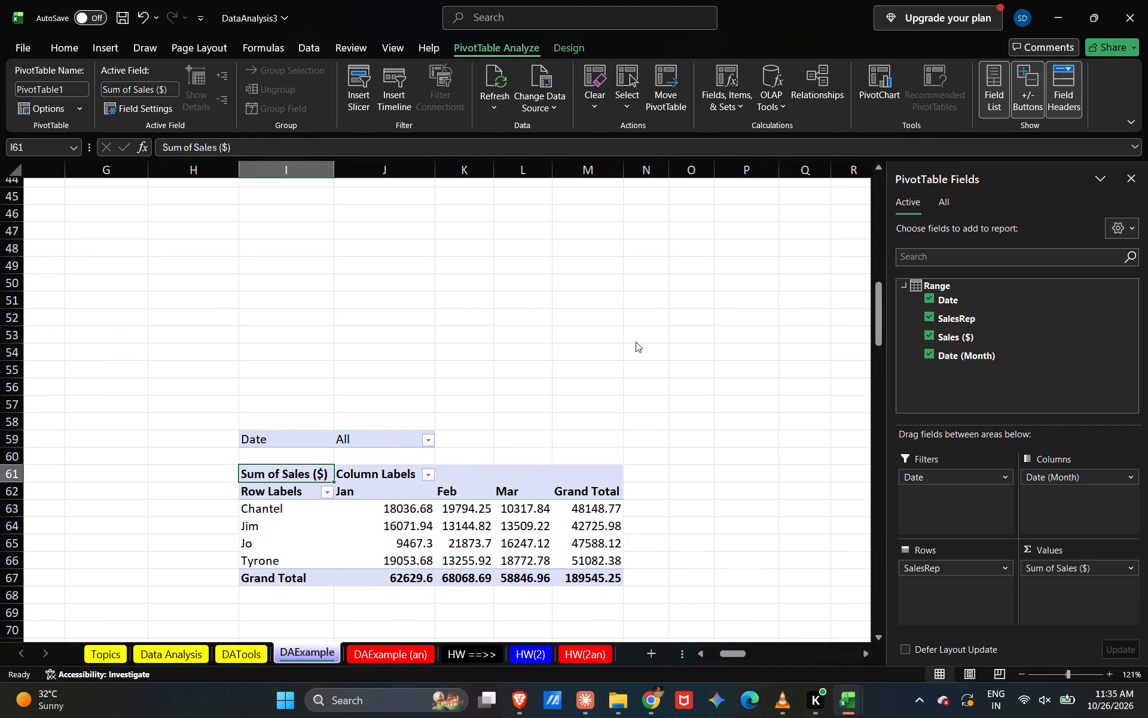
pyautogui.hscroll(1, 416, 385)
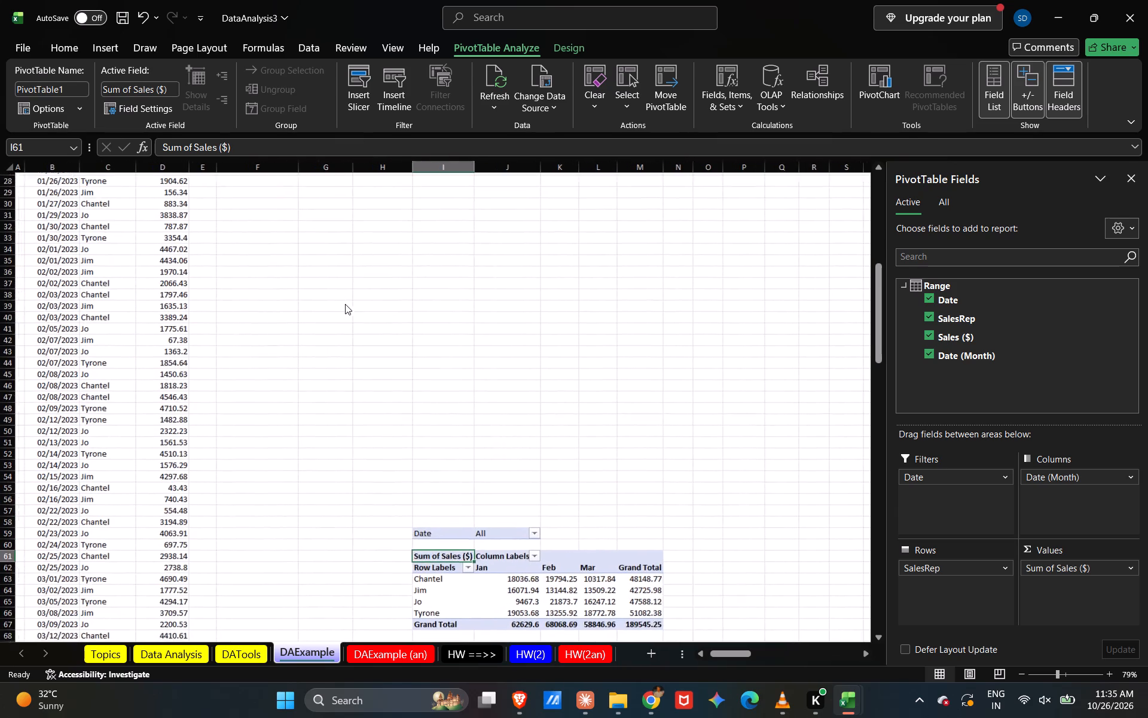
pyautogui.scroll(2, 345, 304)
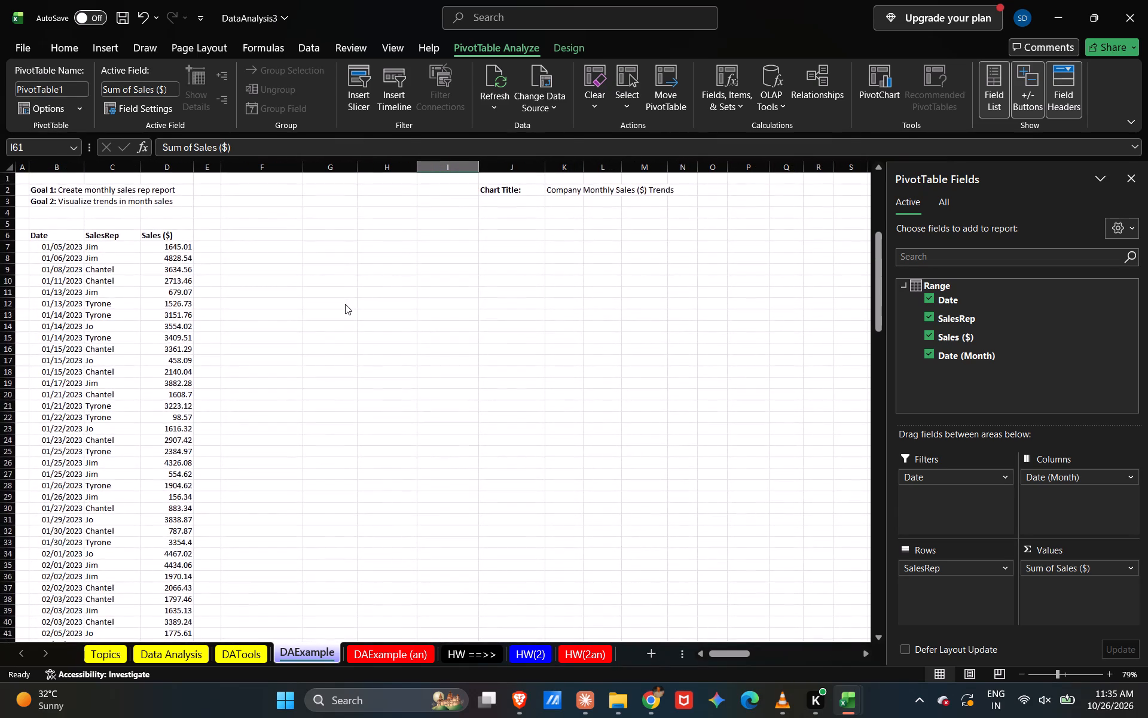
# Move the PivotTable by cutting range I57:N69 and pasting it at cell H5, beside the source data.
pyautogui.scroll(-4, 345, 304)
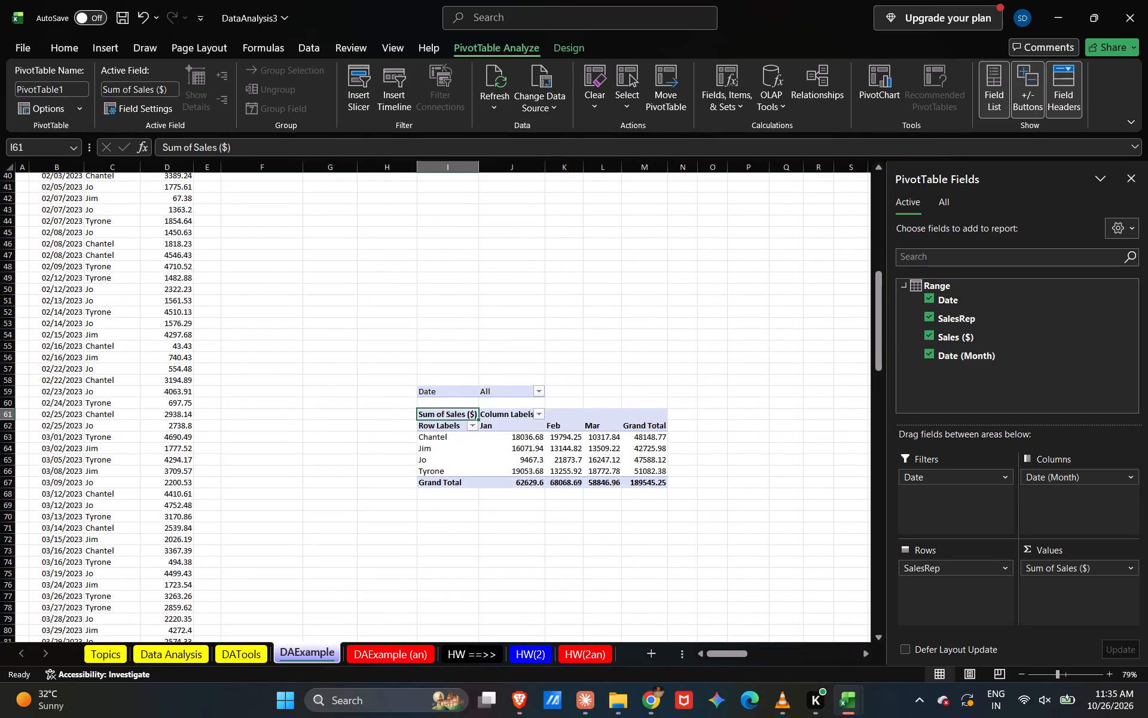
pyautogui.moveTo(426, 371); pyautogui.dragTo(684, 508)
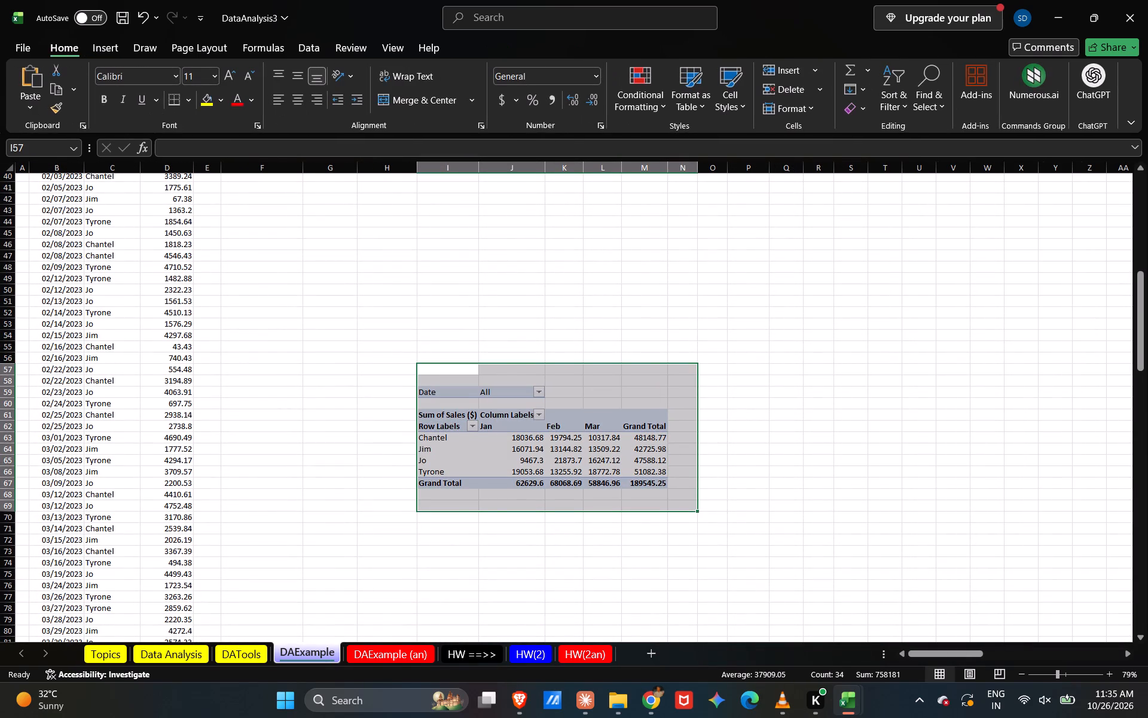
pyautogui.hotkey('ctrl', 'x')
pyautogui.scroll(2, 475, 346)
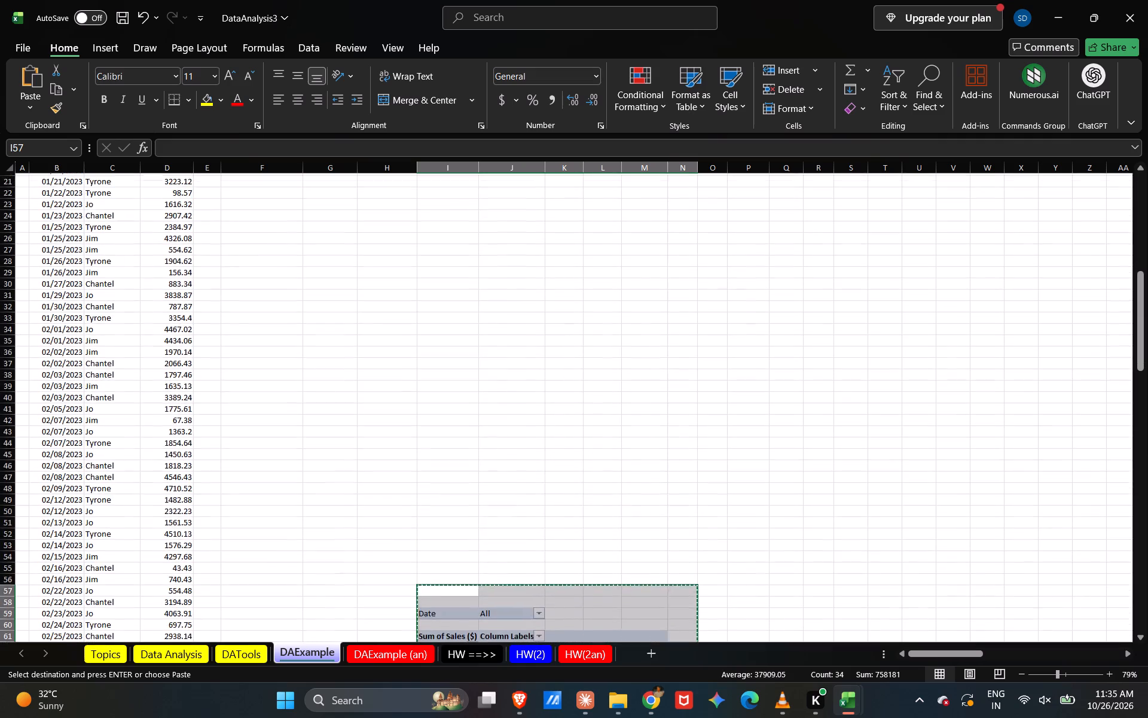
pyautogui.scroll(2, 475, 346)
pyautogui.click(391, 224)
pyautogui.hotkey('ctrl', 'v')
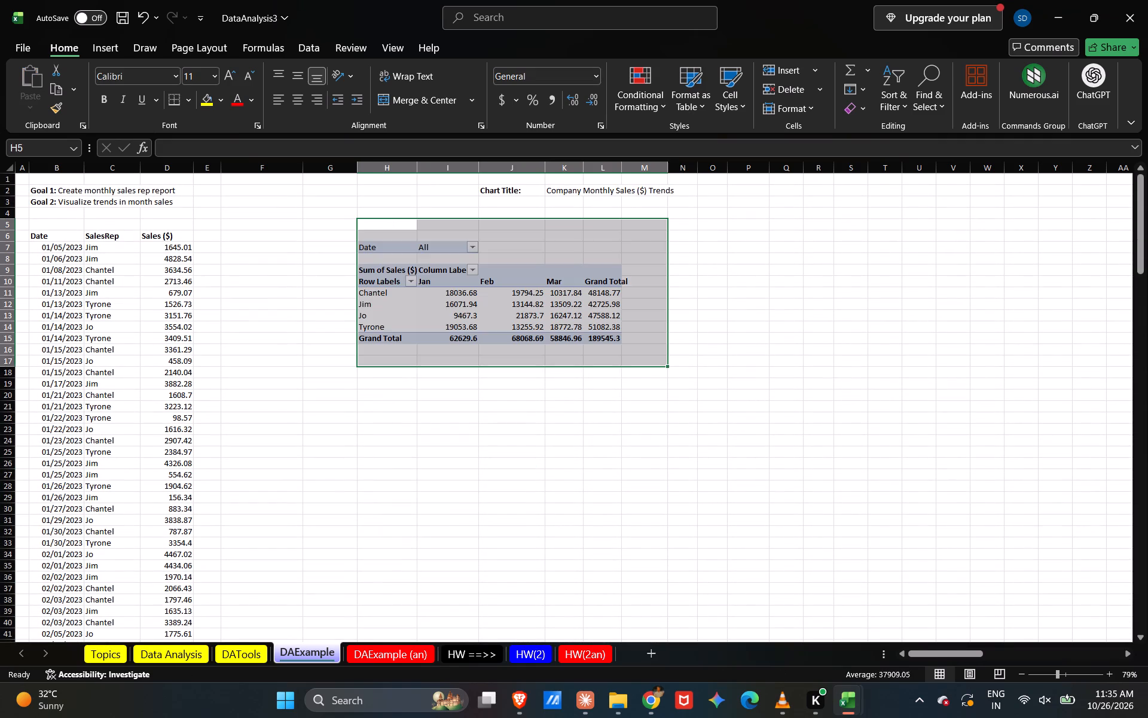
pyautogui.click(821, 299)
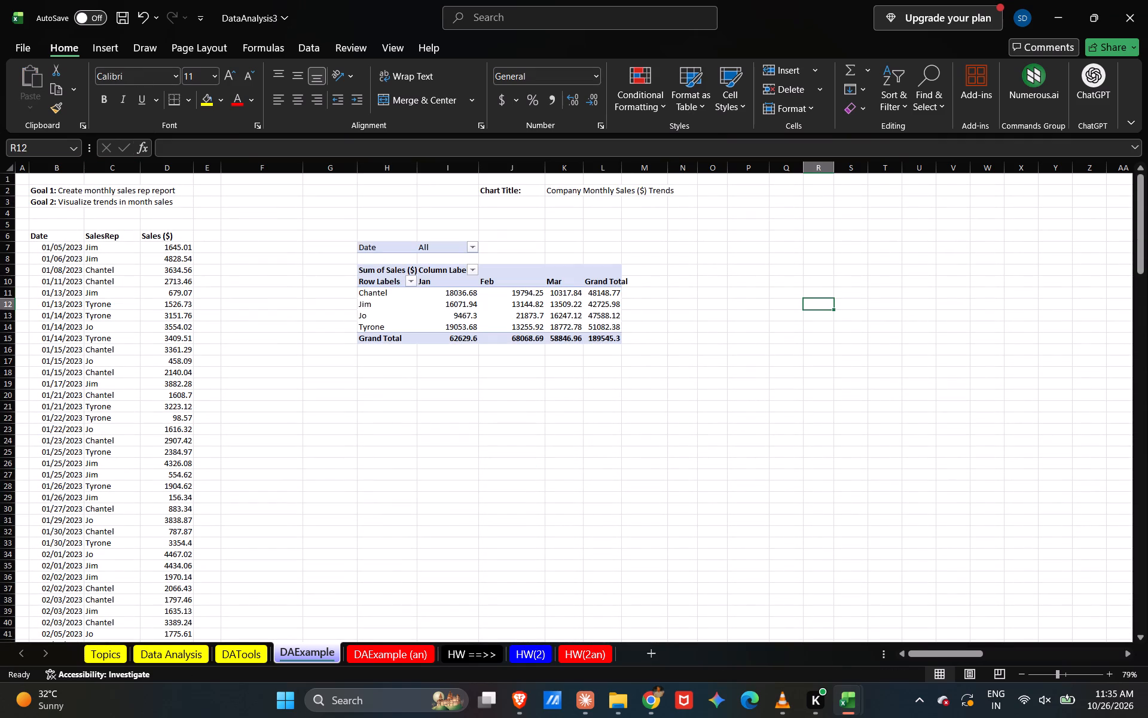
# Insert a 2-D line chart on the DAExample sheet from empty cell R12, without selecting any source data.
pyautogui.click(142, 48)
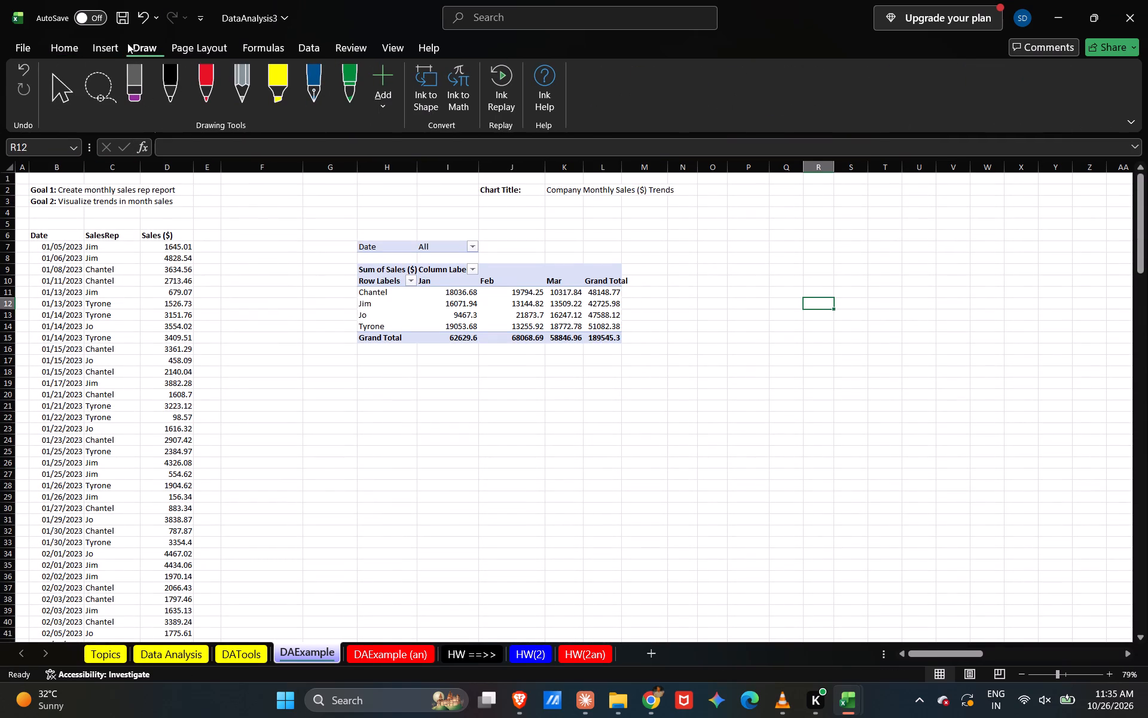
pyautogui.click(96, 49)
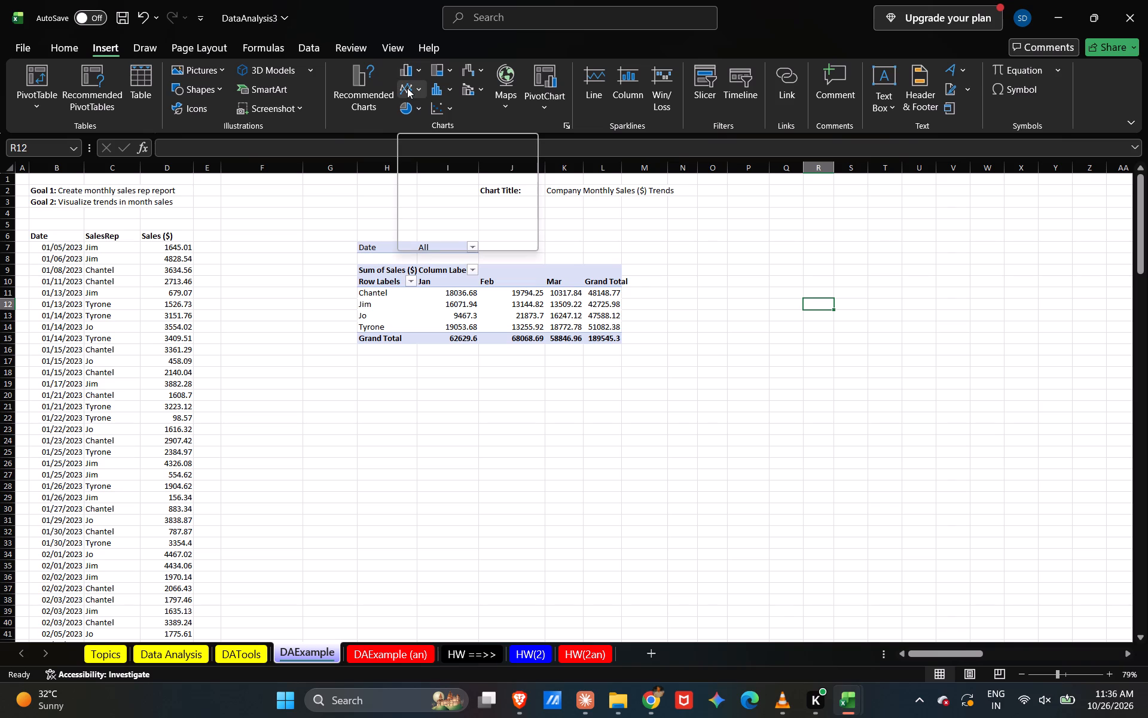
pyautogui.click(407, 88)
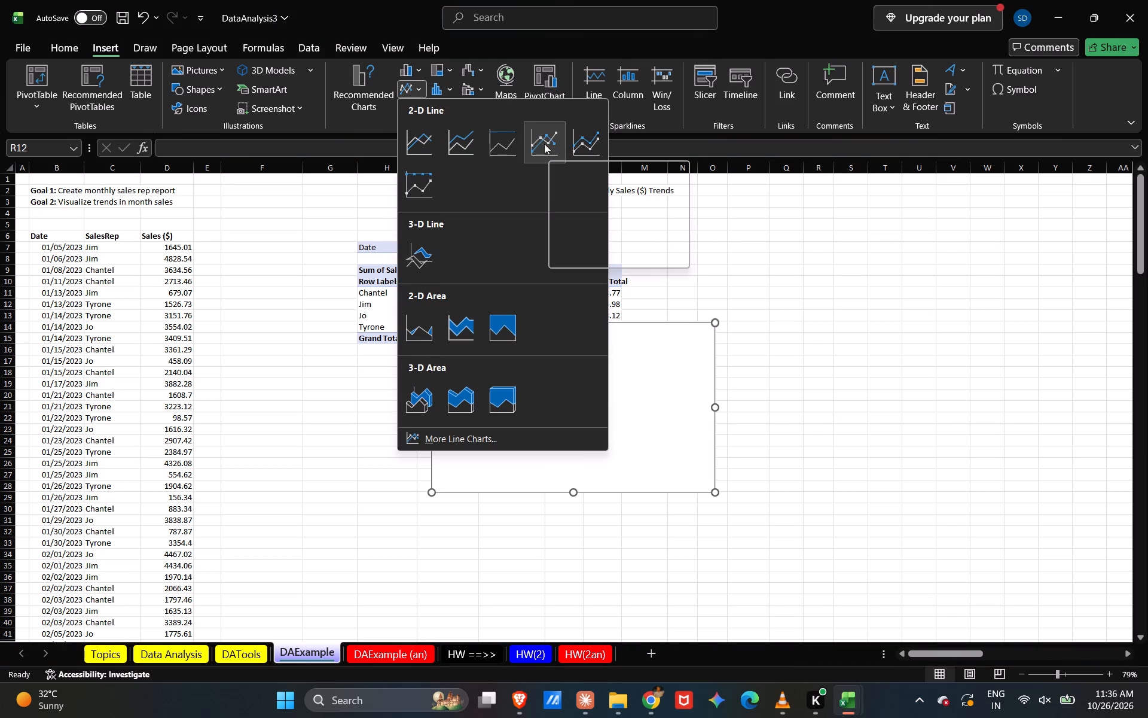
pyautogui.click(422, 139)
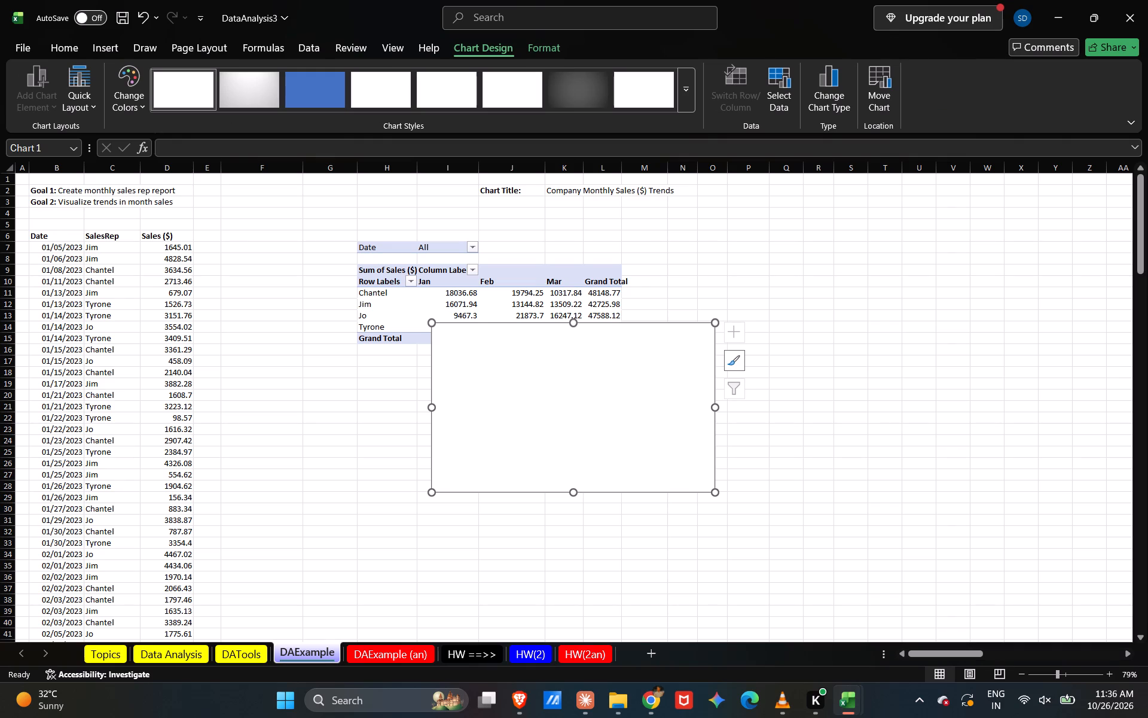
# Insert a 2-D line chart from the source data range B6:D81.
pyautogui.moveTo(46, 235); pyautogui.dragTo(173, 629)
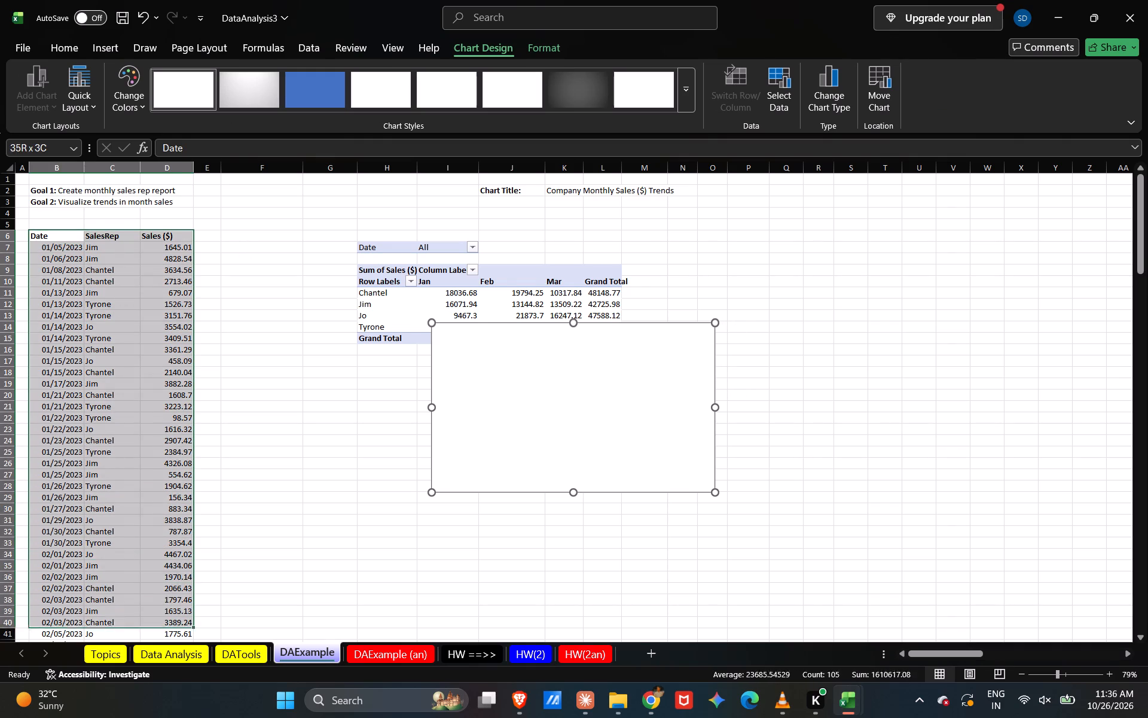
pyautogui.moveTo(173, 629); pyautogui.dragTo(175, 661)
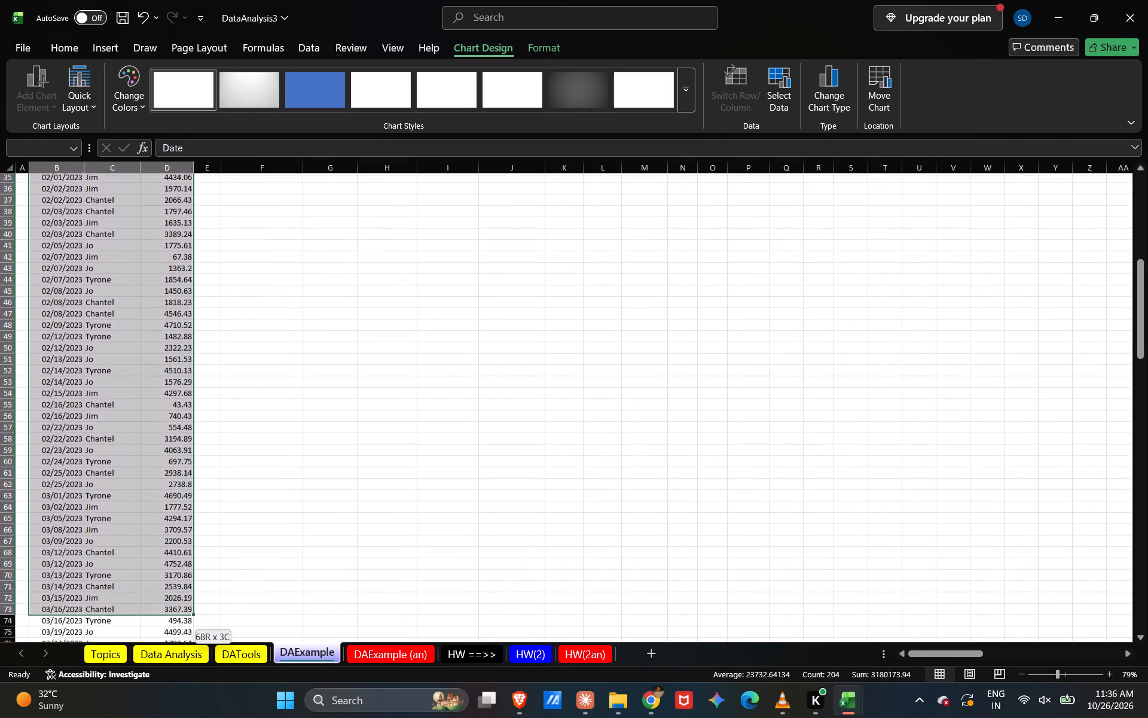
pyautogui.moveTo(175, 661); pyautogui.dragTo(176, 625)
pyautogui.scroll(4, 367, 338)
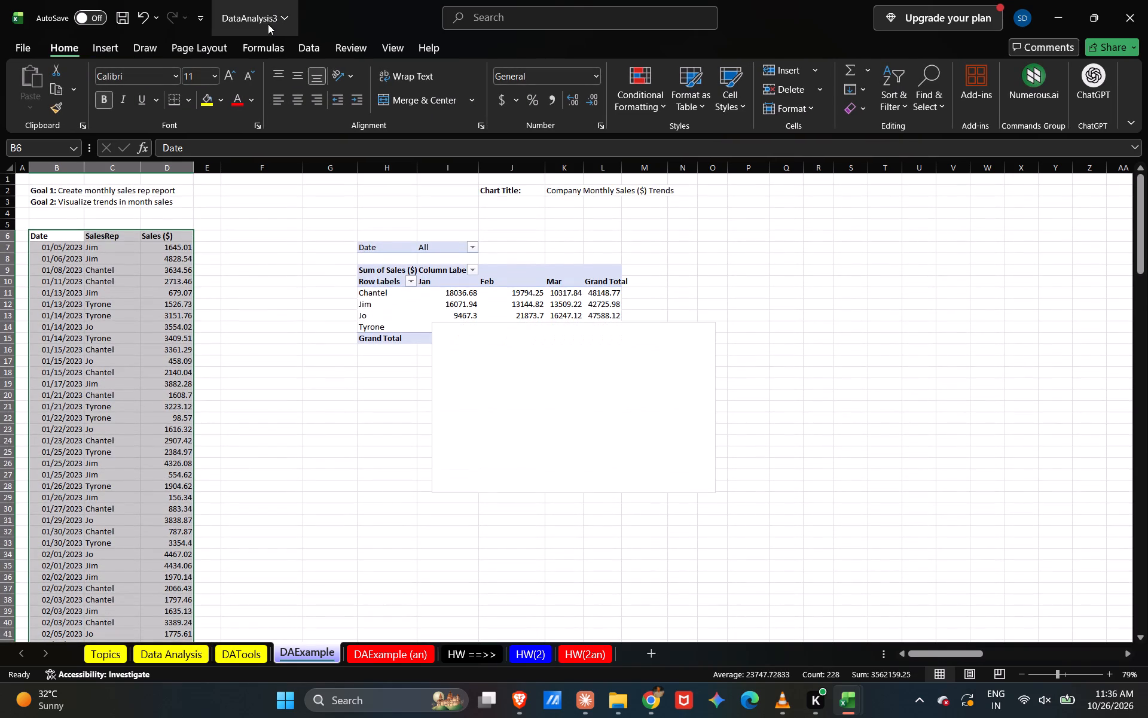
pyautogui.click(111, 45)
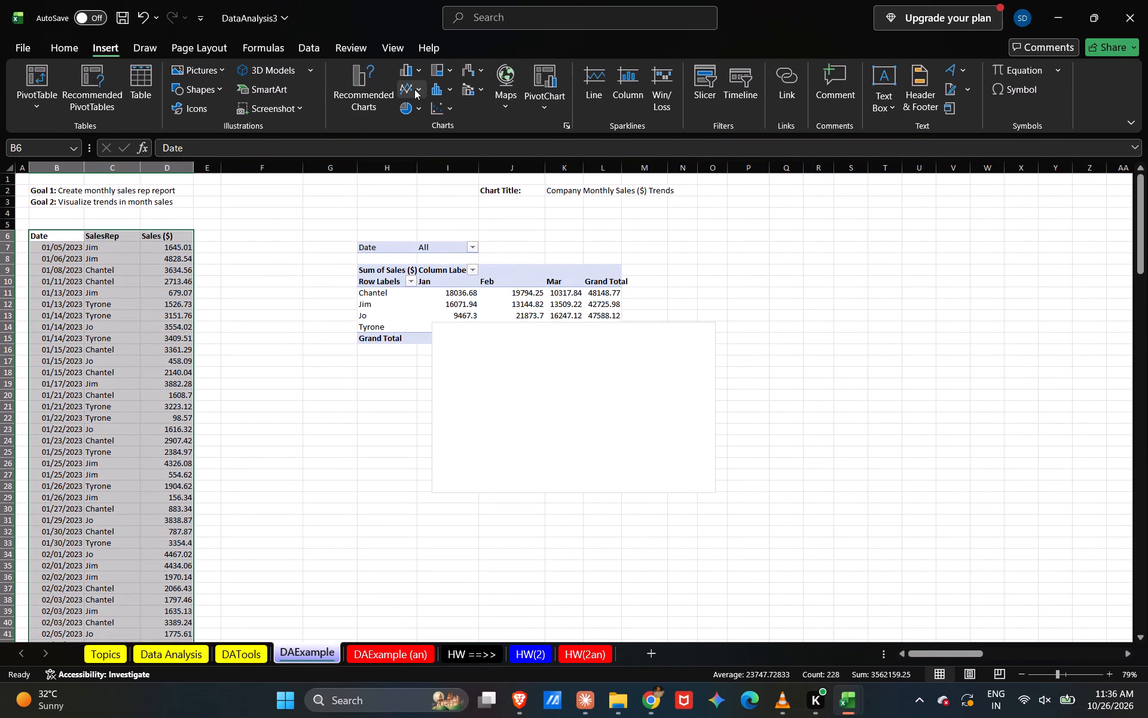
pyautogui.click(408, 89)
pyautogui.click(422, 144)
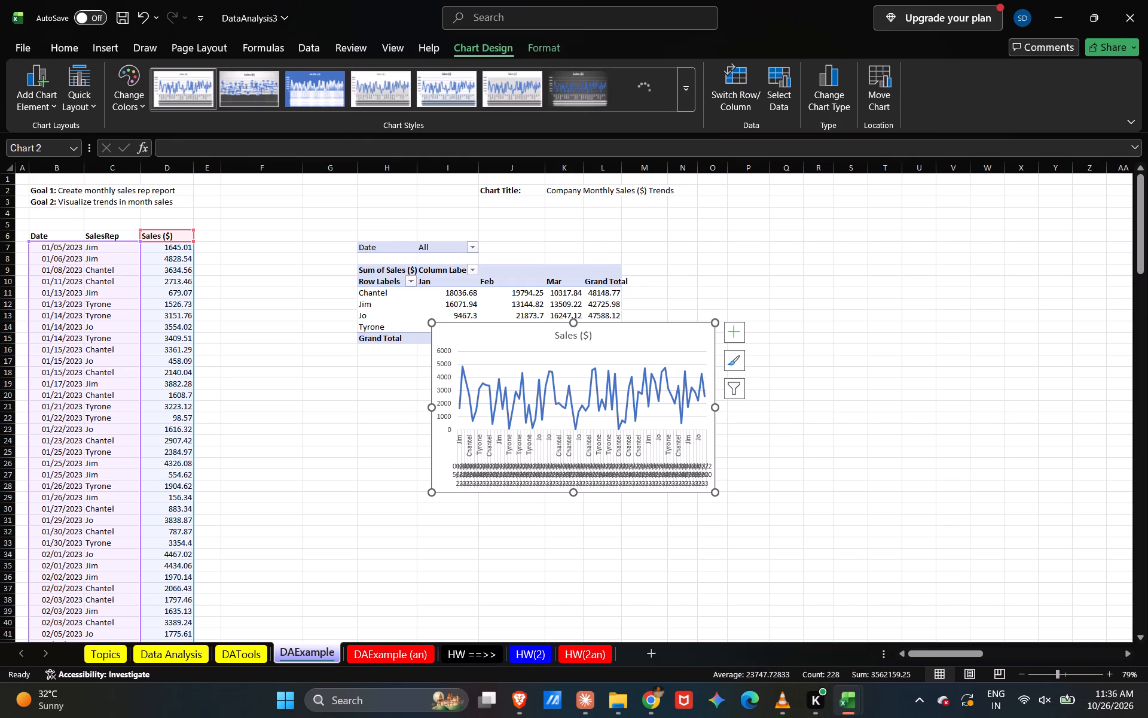
# Move the Sales ($) line chart down below the PivotTable so that it starts at about row 22.
pyautogui.moveTo(644, 342); pyautogui.dragTo(641, 436)
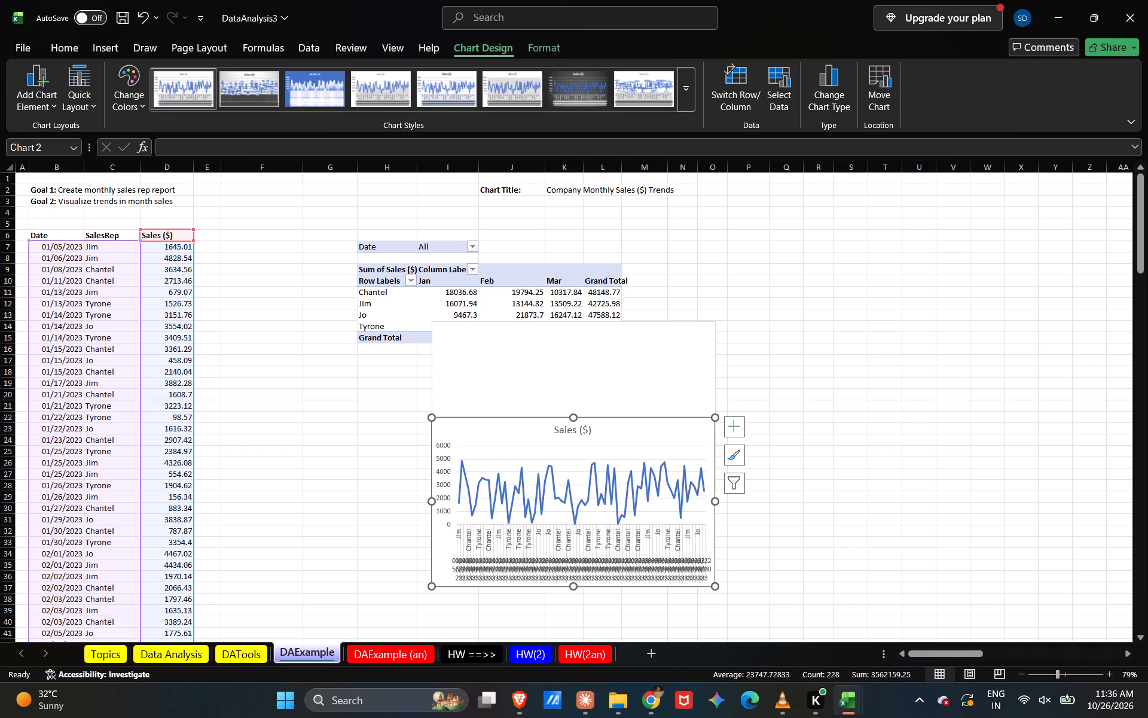
# Delete the empty chart overlapping the PivotTable.
pyautogui.moveTo(624, 380); pyautogui.dragTo(657, 412)
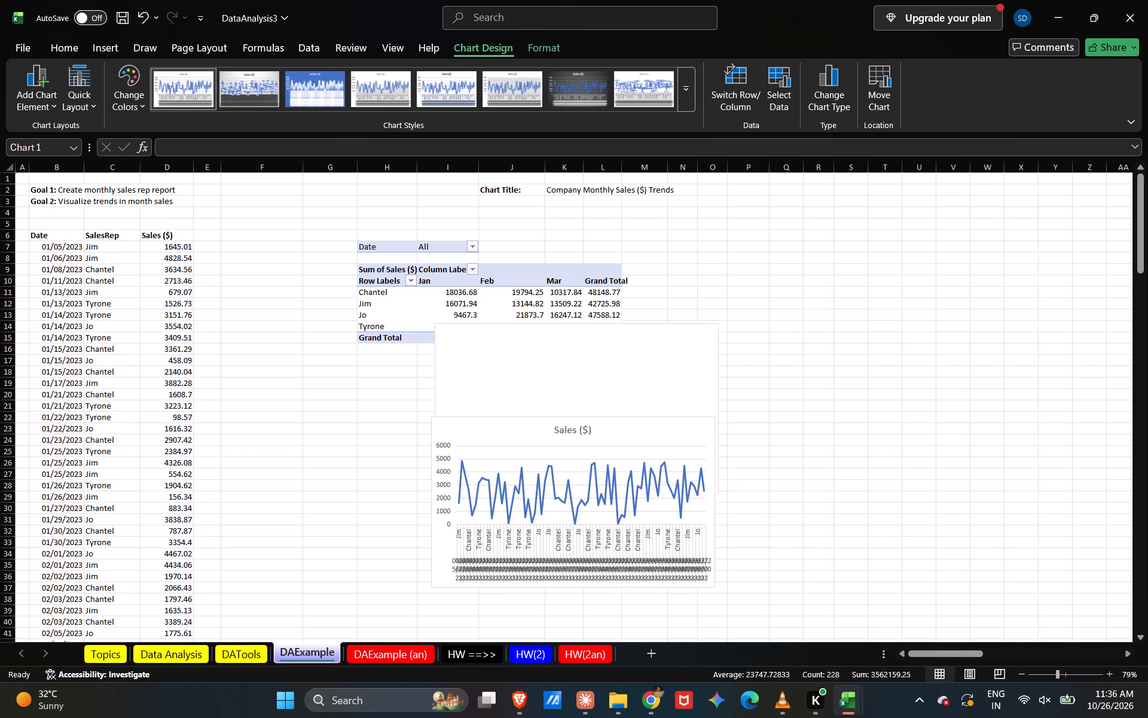
pyautogui.moveTo(657, 412); pyautogui.dragTo(877, 311)
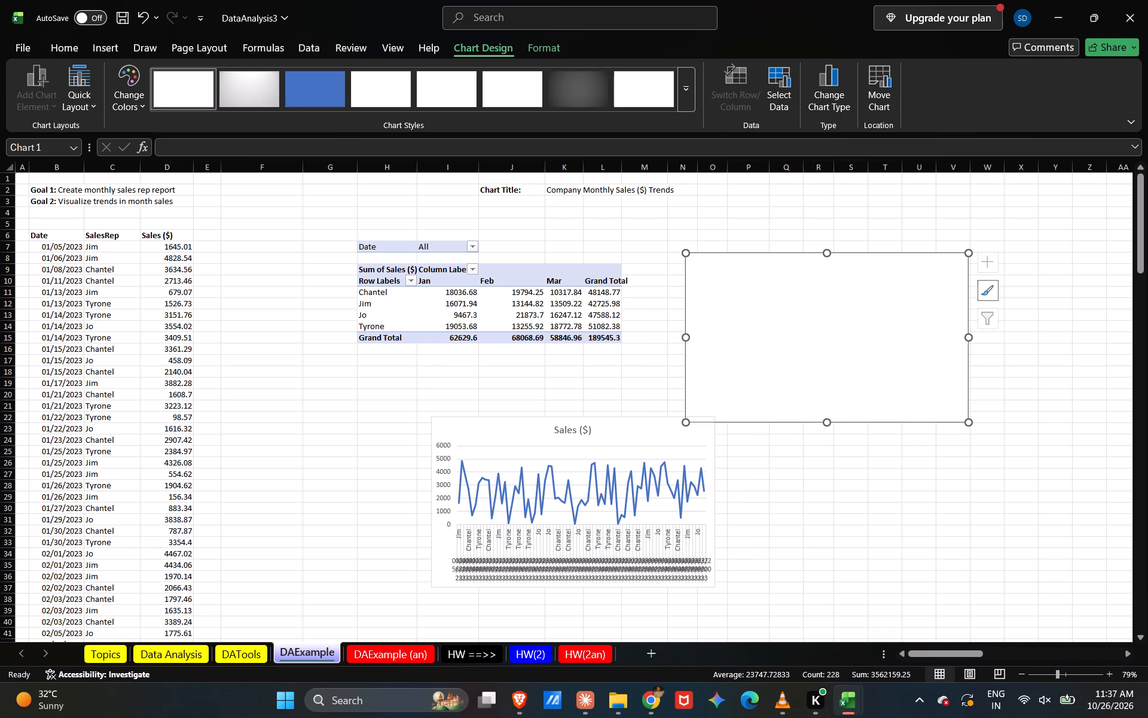
pyautogui.press('Delete')
# Enlarge and reposition the Sales ($) line chart below the PivotTable, spanning about columns F to T and rows 22 to 40.
pyautogui.click(614, 489)
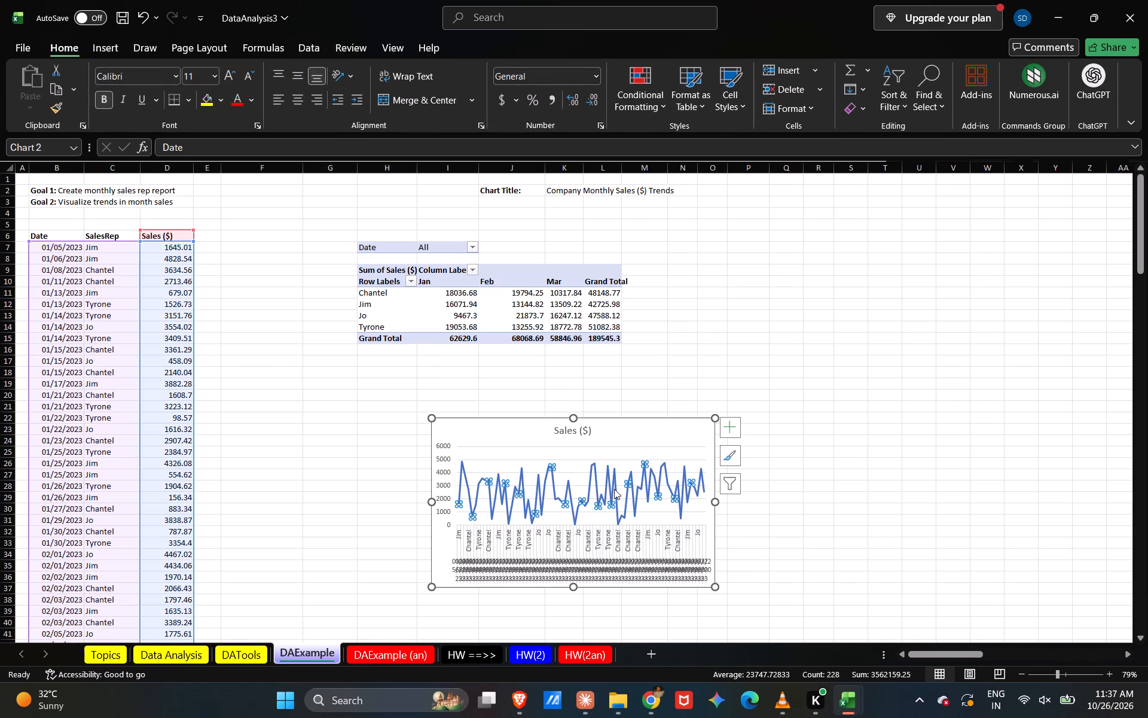
pyautogui.moveTo(716, 585); pyautogui.dragTo(816, 580)
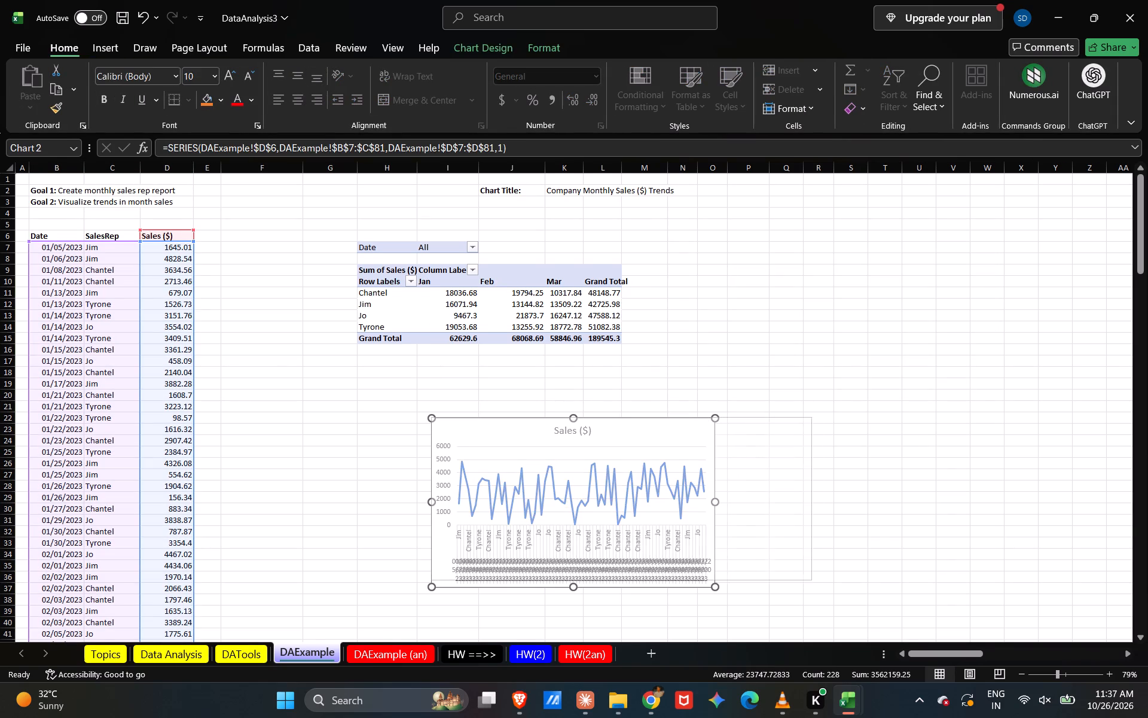
pyautogui.moveTo(816, 580); pyautogui.dragTo(832, 580)
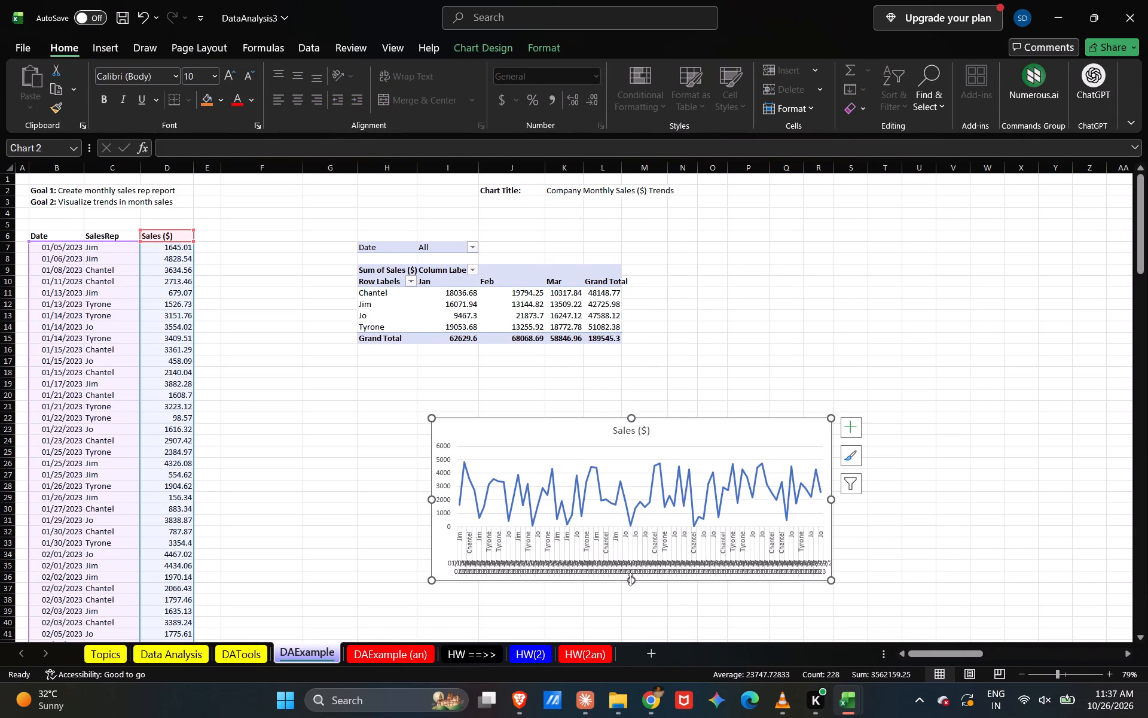
pyautogui.moveTo(630, 580); pyautogui.dragTo(637, 627)
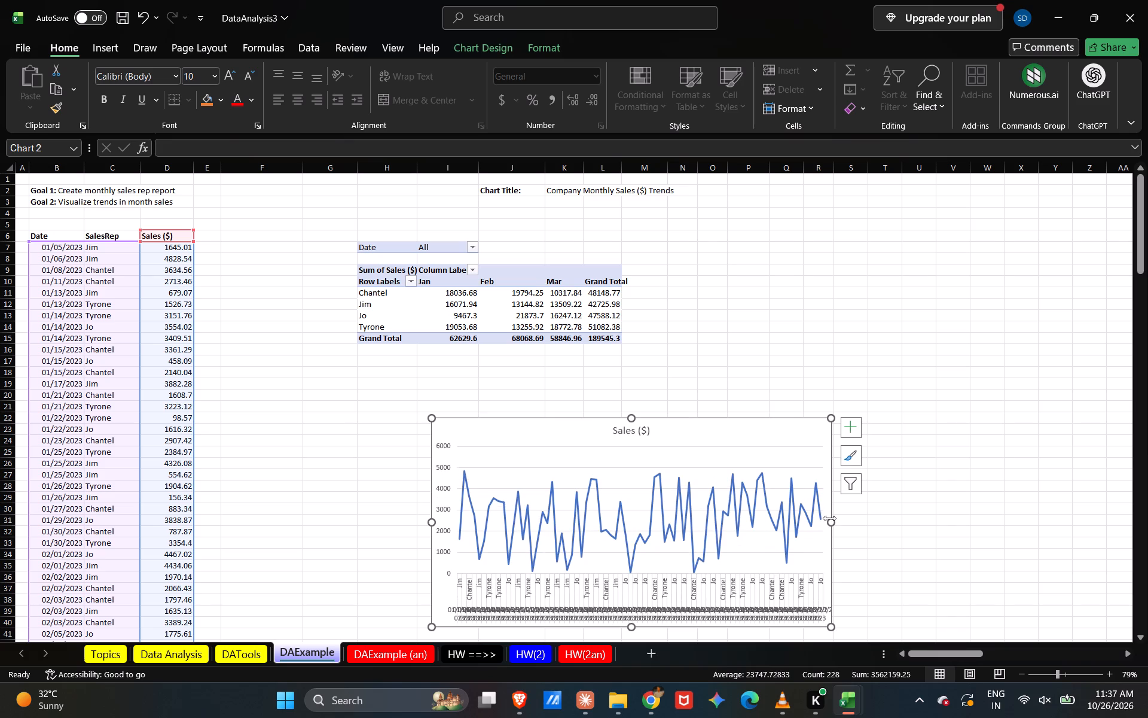
pyautogui.moveTo(835, 522); pyautogui.dragTo(912, 522)
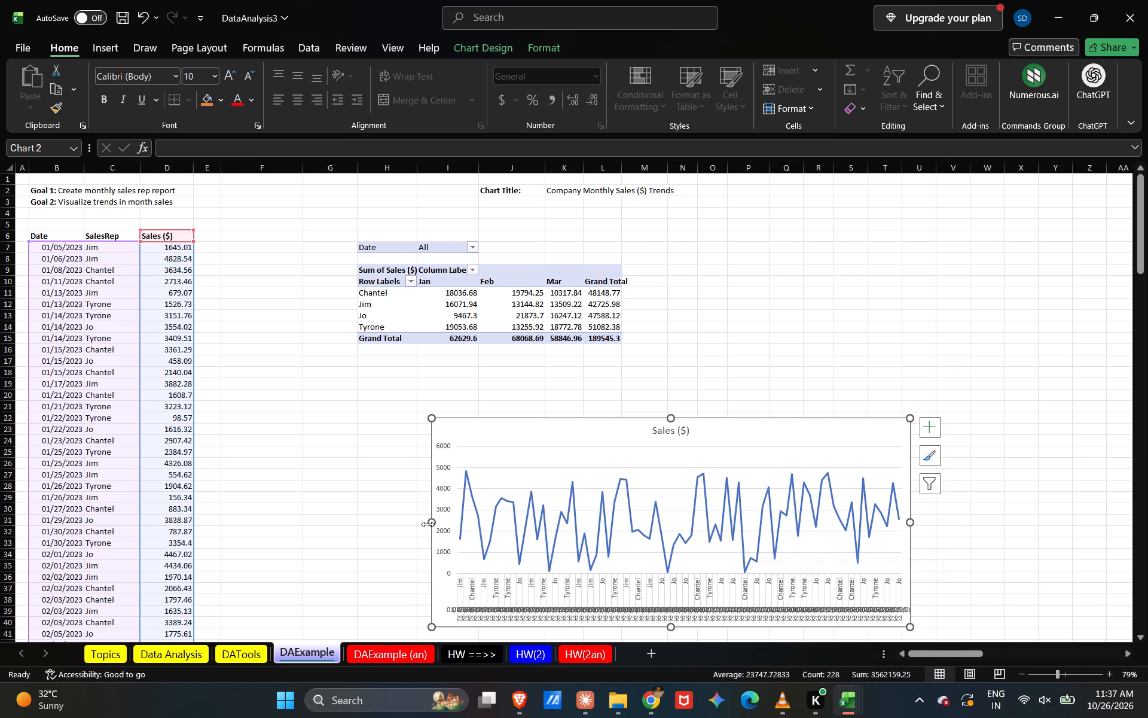
pyautogui.moveTo(431, 528); pyautogui.dragTo(276, 521)
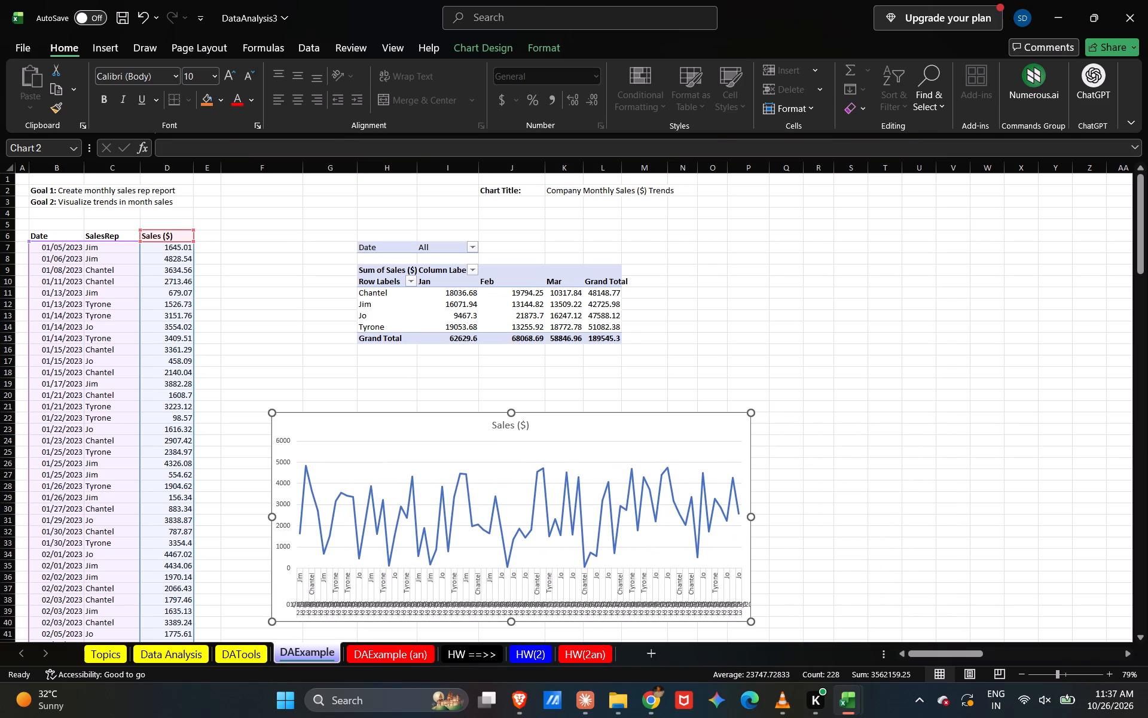
pyautogui.moveTo(750, 519); pyautogui.dragTo(879, 504)
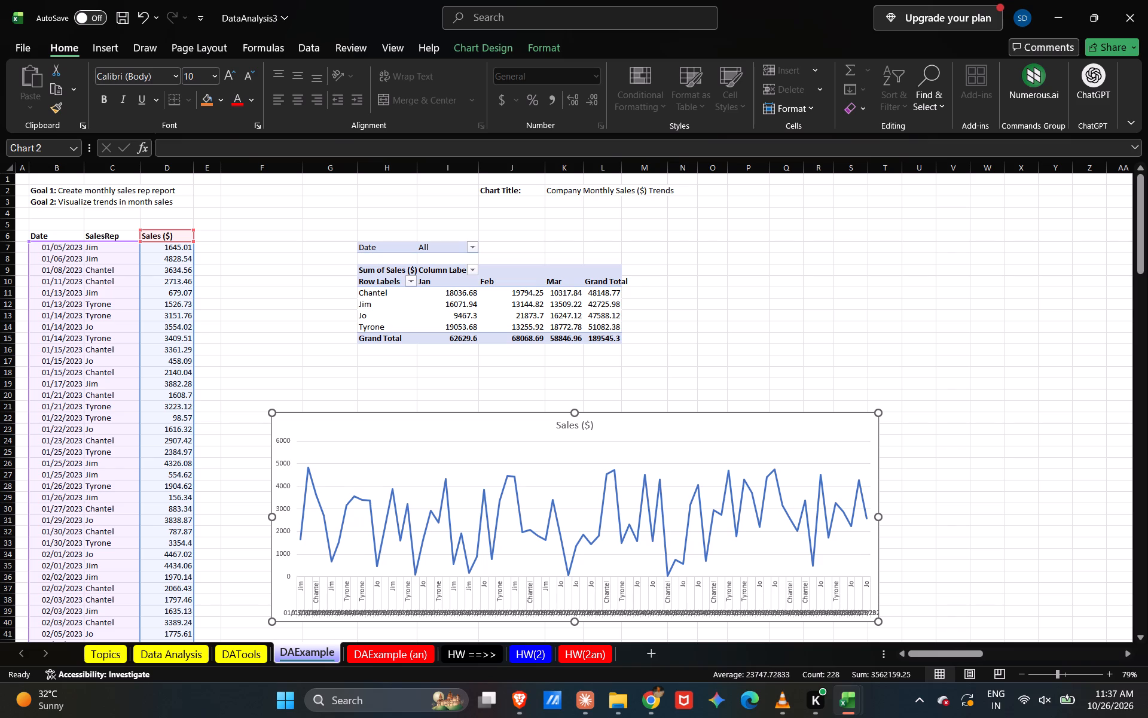
# Select the PivotTable's Date filter value in cell I7.
pyautogui.click(421, 251)
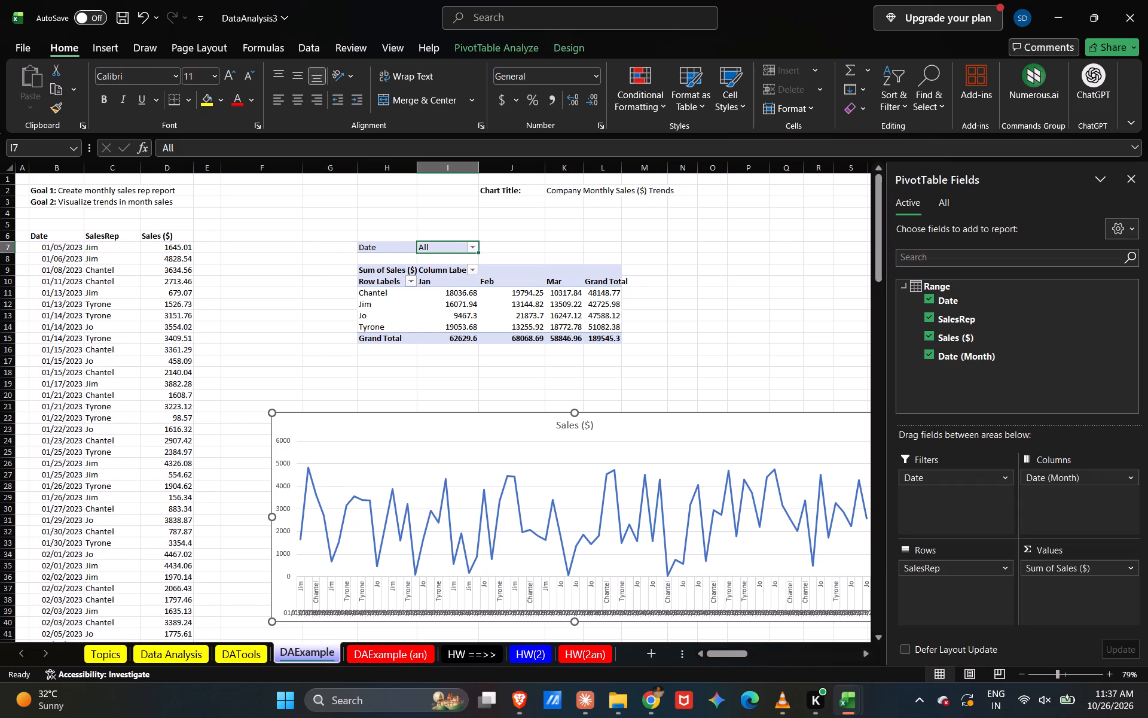
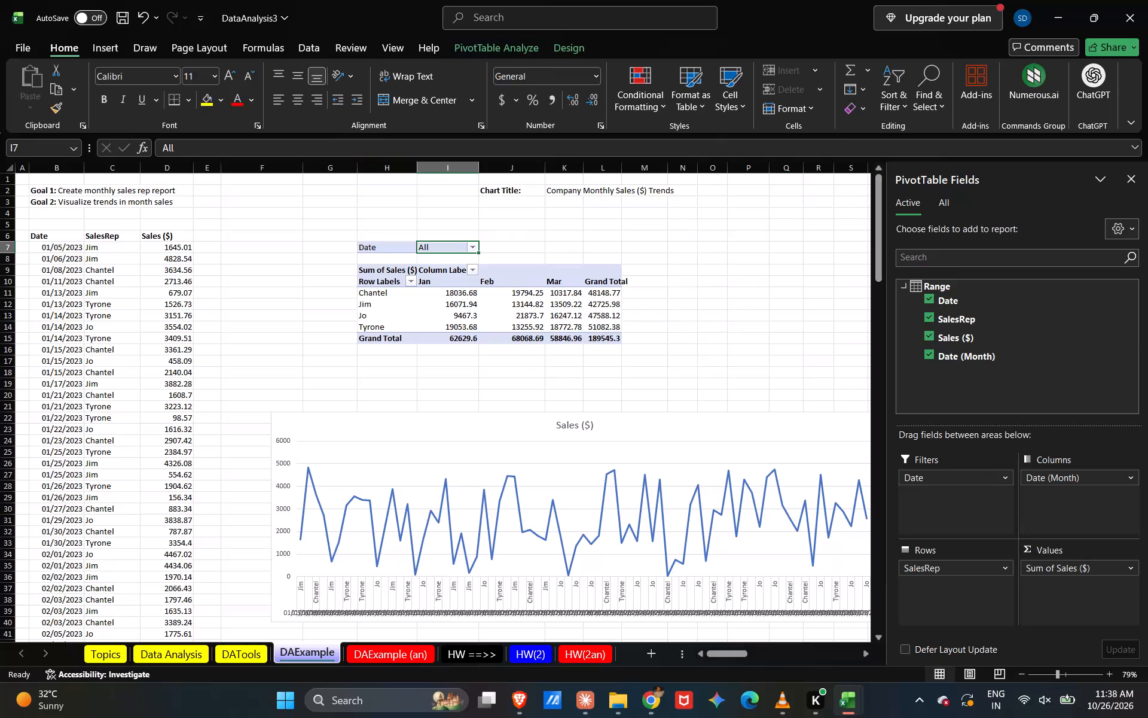
# Select cell C9 inside the DAExample sales data as the source for a new PivotTable.
pyautogui.click(652, 392)
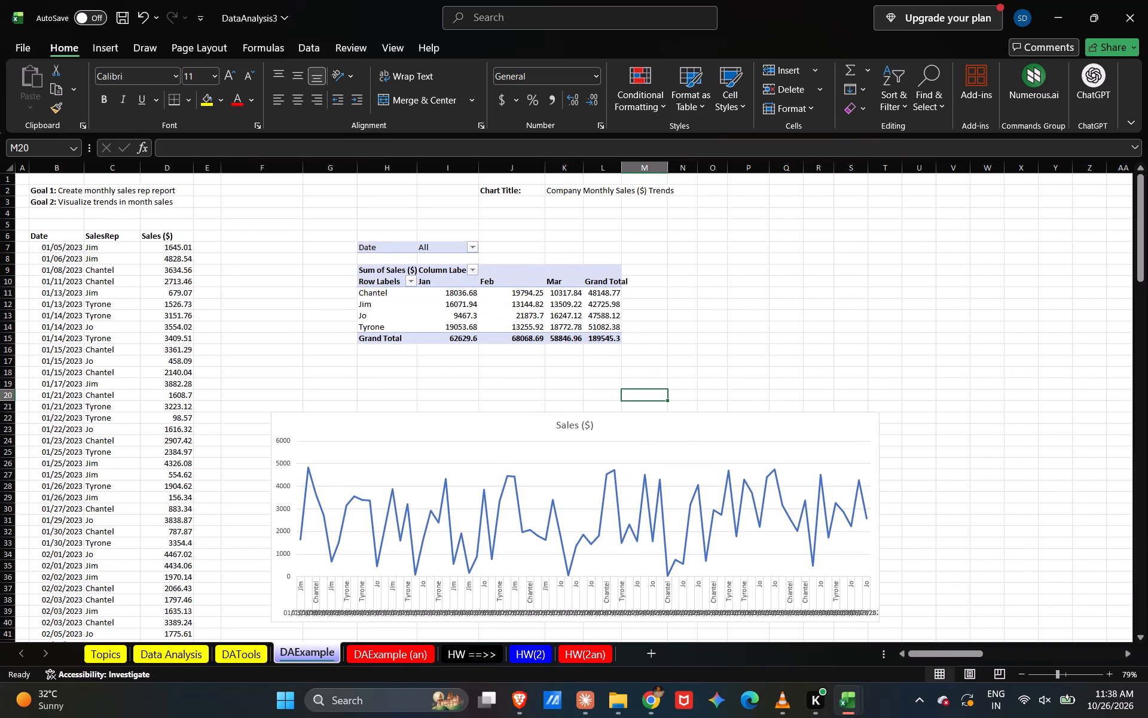
pyautogui.click(139, 277)
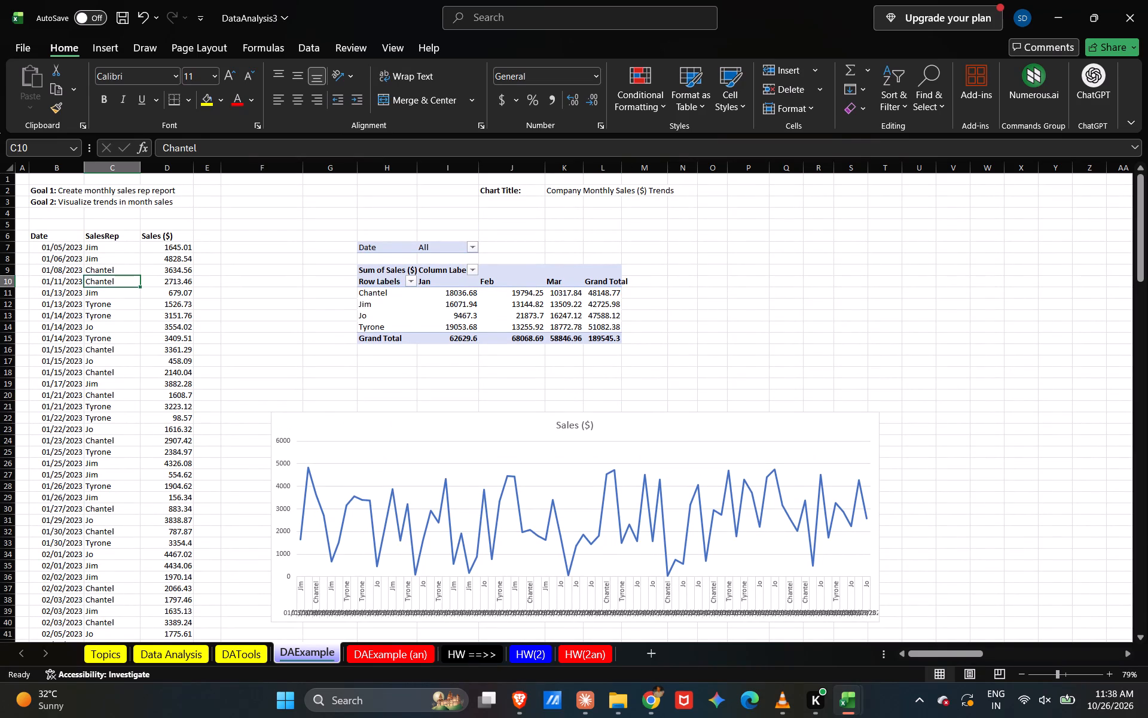
pyautogui.click(123, 267)
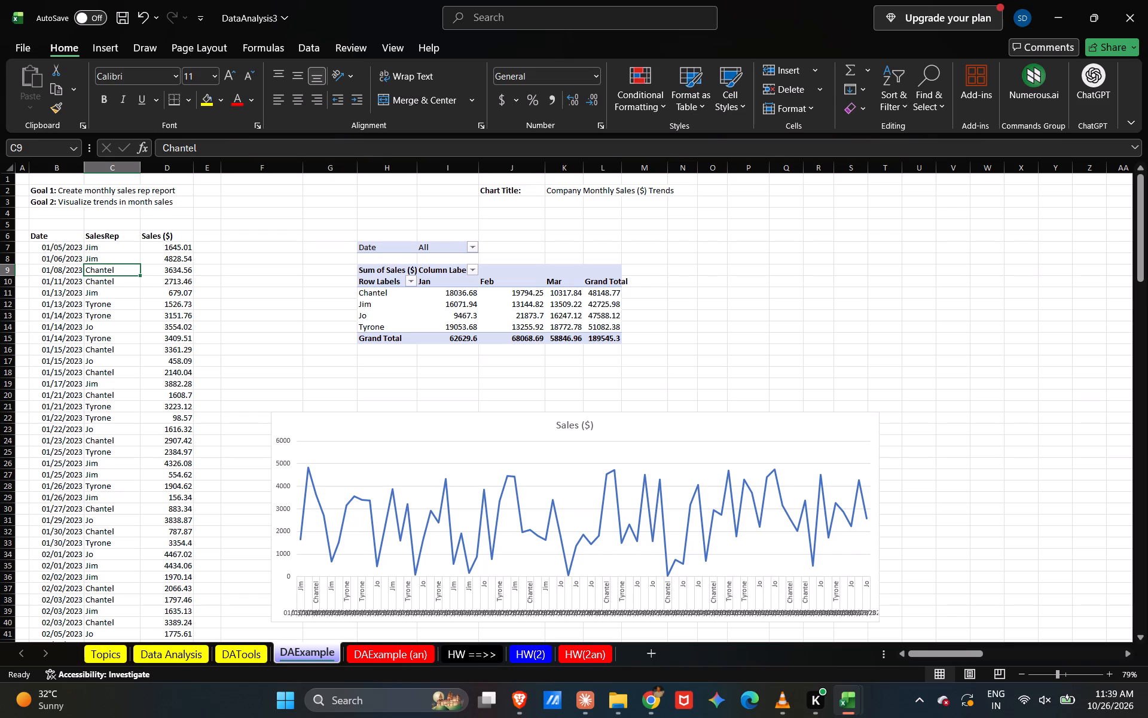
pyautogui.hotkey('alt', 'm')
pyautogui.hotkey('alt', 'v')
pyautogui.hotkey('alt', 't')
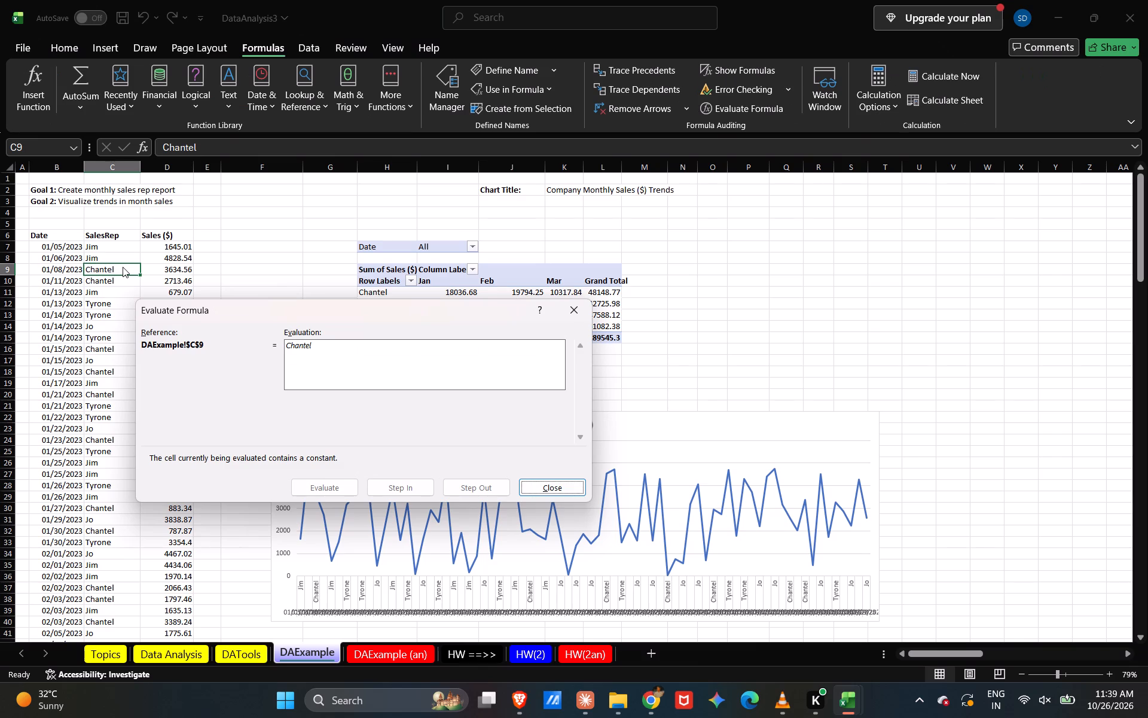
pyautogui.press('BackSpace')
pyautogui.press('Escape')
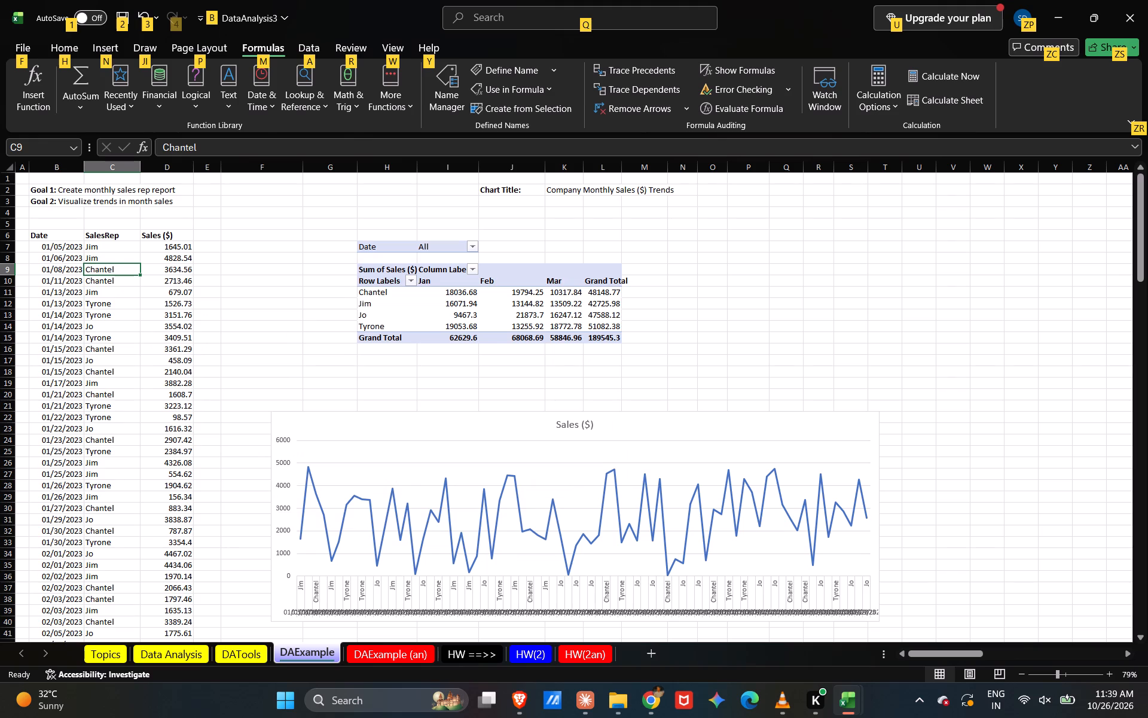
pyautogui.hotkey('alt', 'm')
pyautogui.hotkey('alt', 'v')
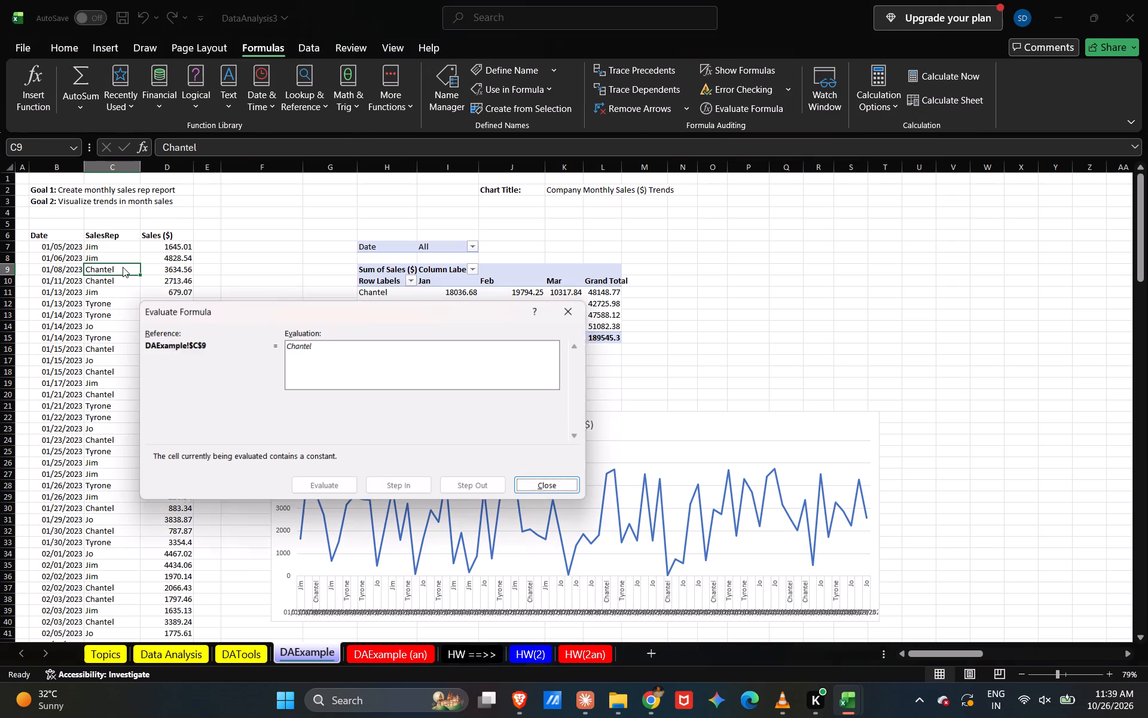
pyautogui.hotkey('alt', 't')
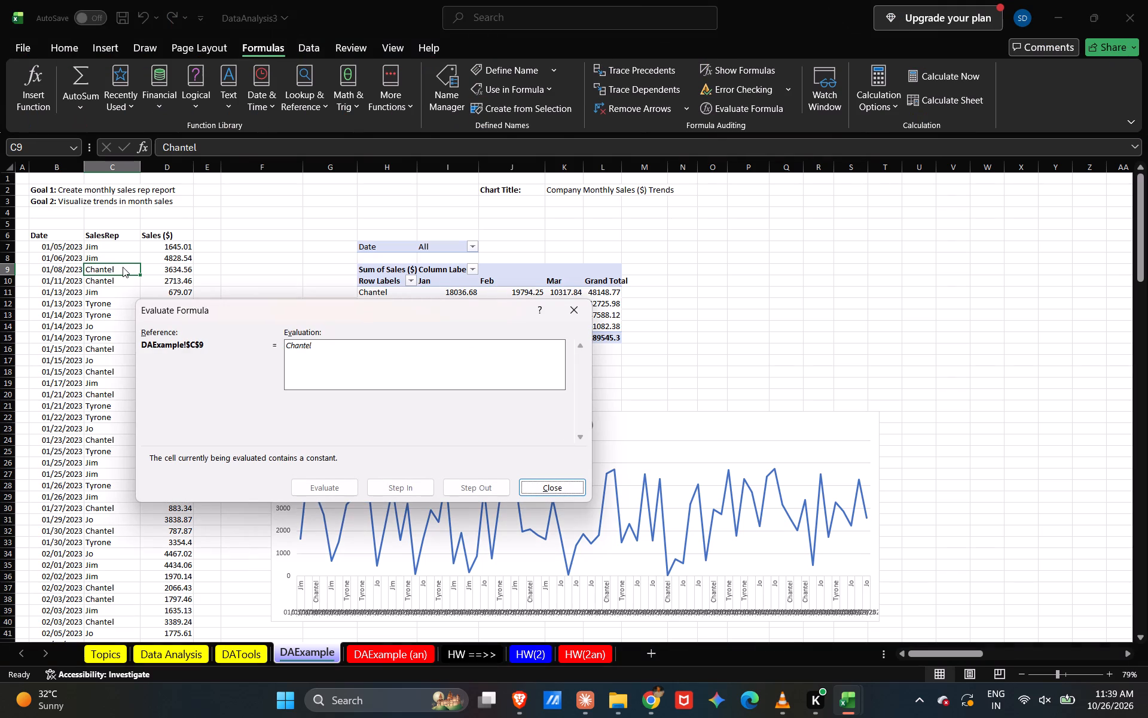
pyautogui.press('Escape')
# Insert a PivotTable from the range DAExample!$B$6:$D$81, placed on the existing worksheet at cell T8.
pyautogui.hotkey('alt', 'n')
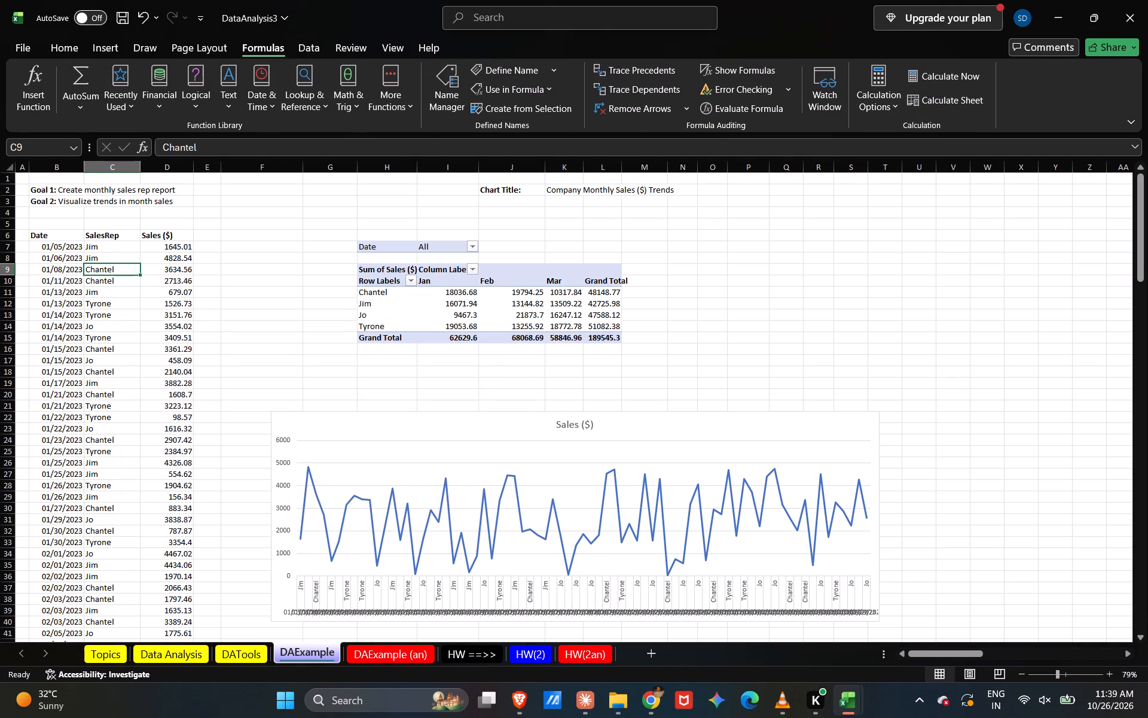
pyautogui.hotkey('alt', 'v')
pyautogui.hotkey('alt', 'y')
pyautogui.hotkey('alt', 't')
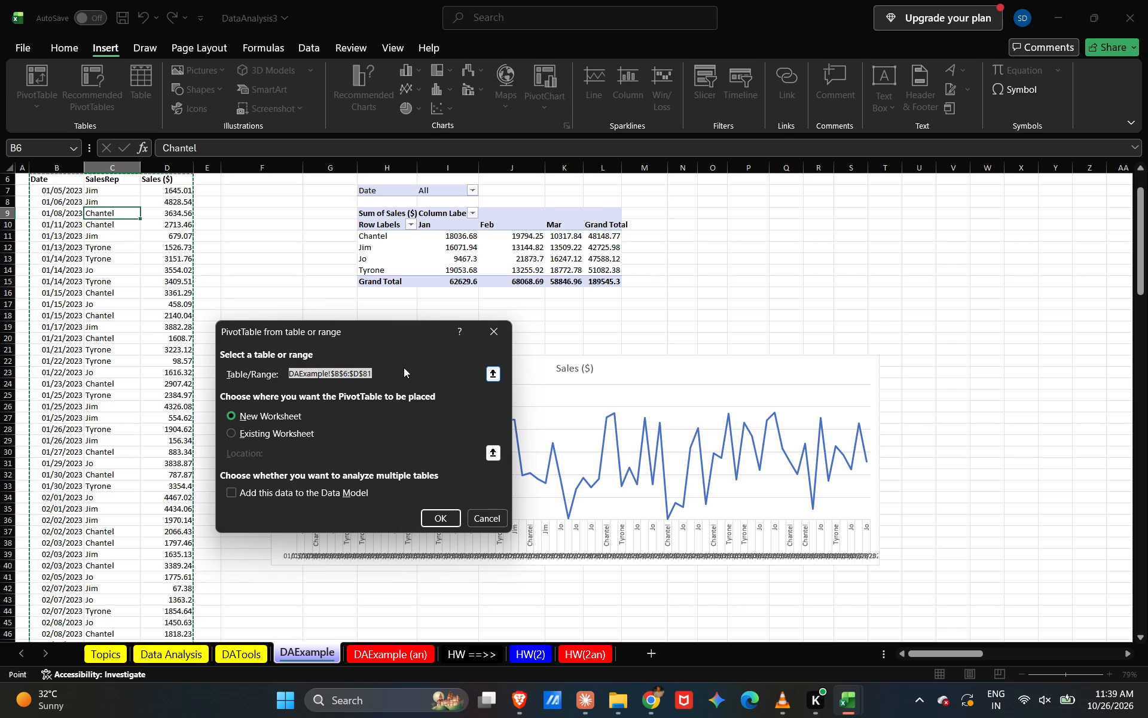
pyautogui.click(386, 379)
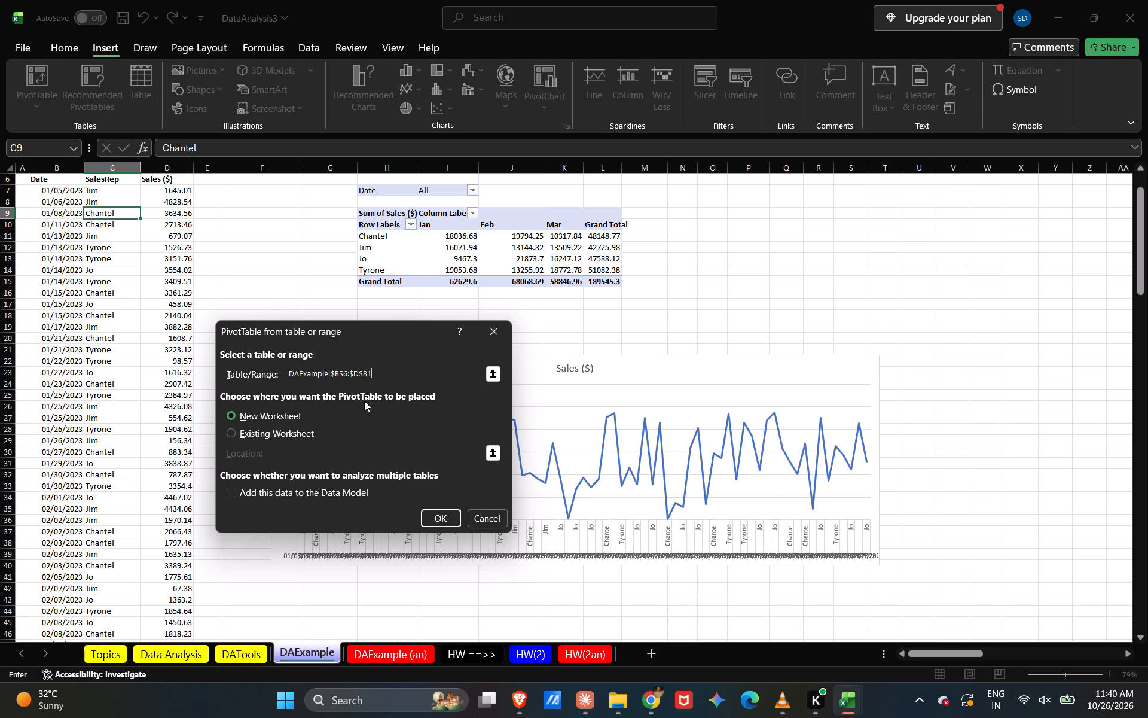
pyautogui.click(272, 429)
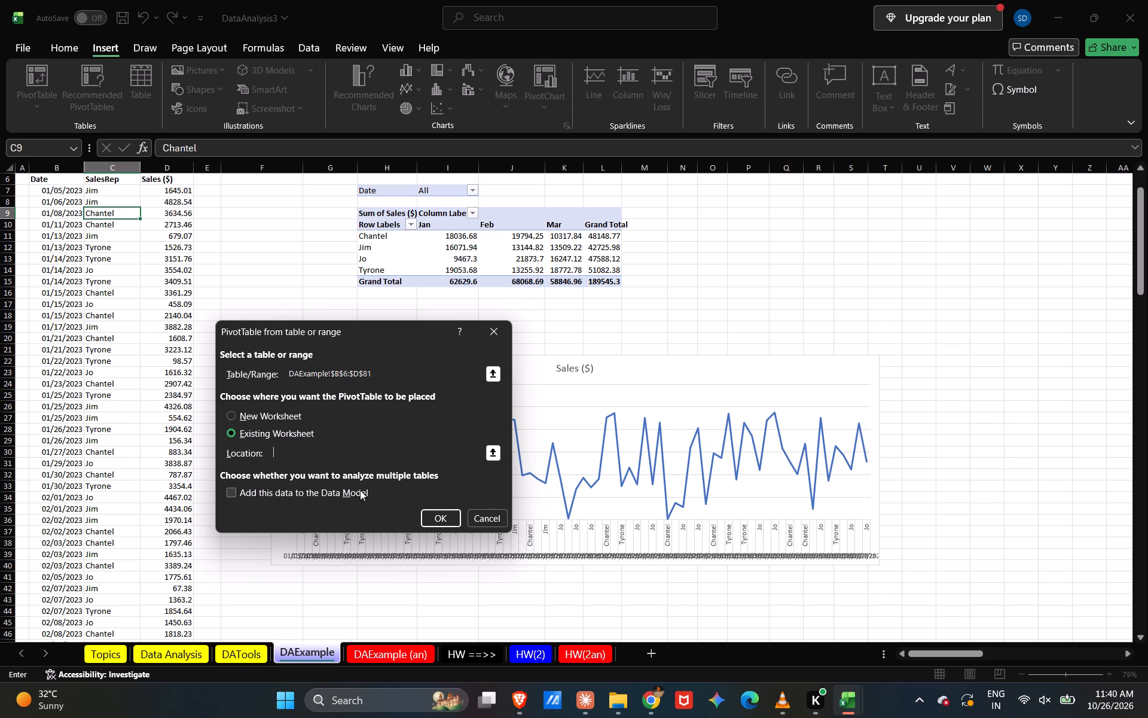
pyautogui.click(448, 519)
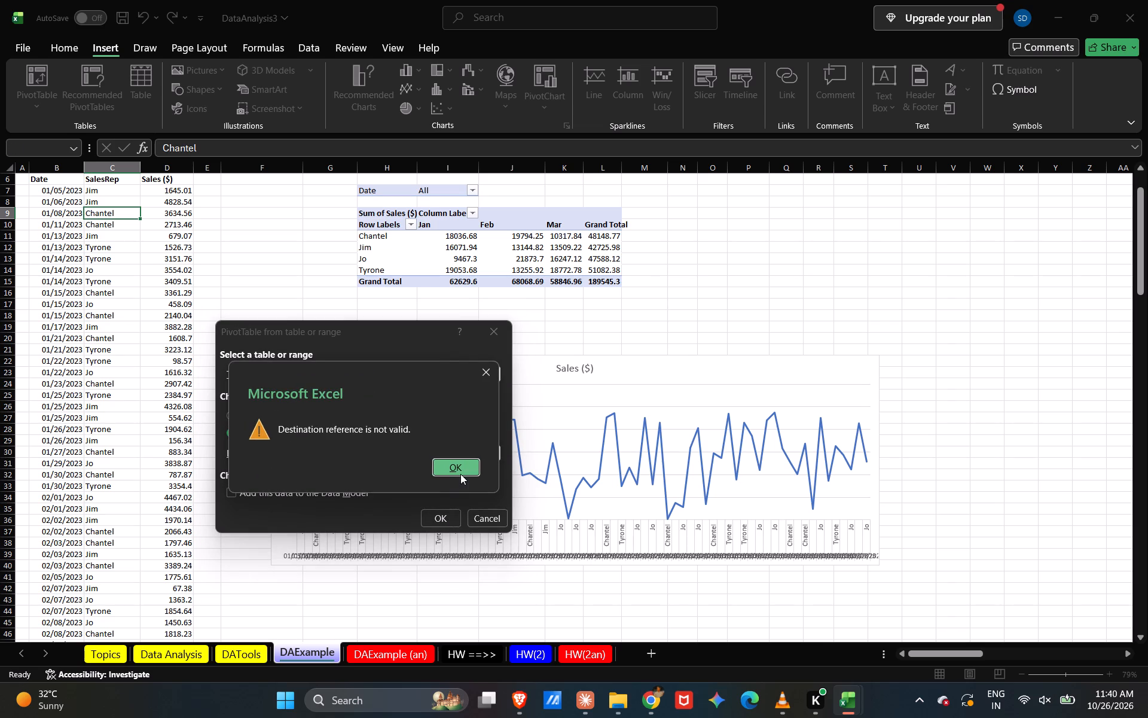
pyautogui.click(460, 464)
pyautogui.click(488, 452)
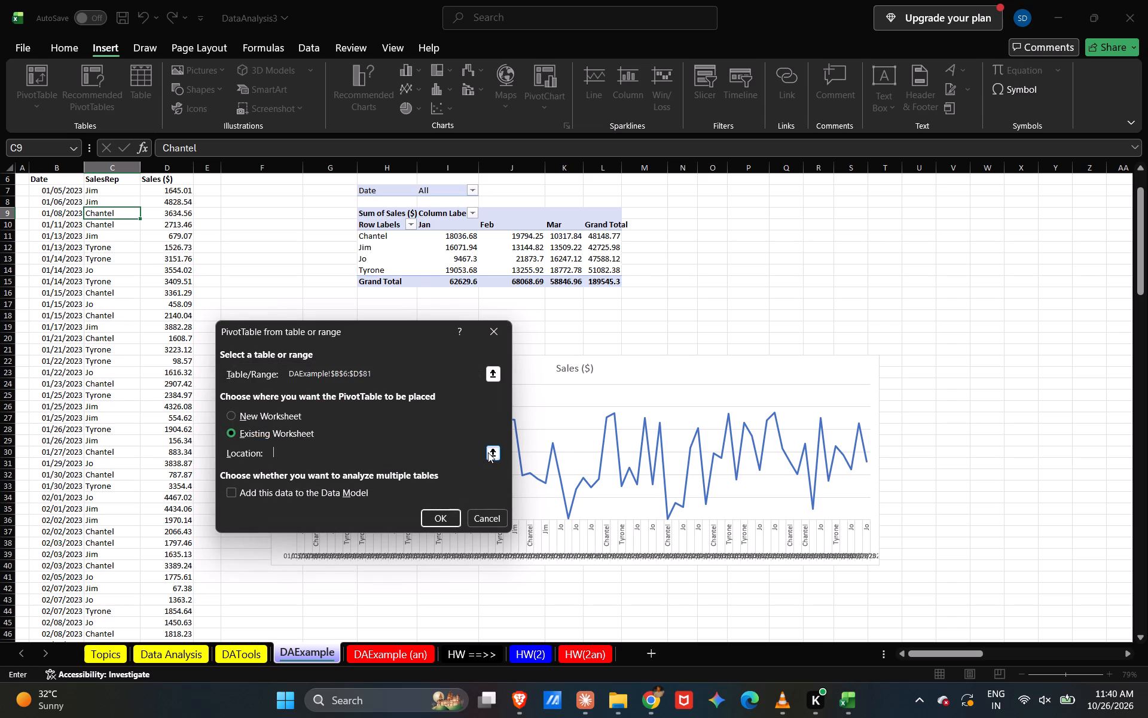
pyautogui.click(872, 197)
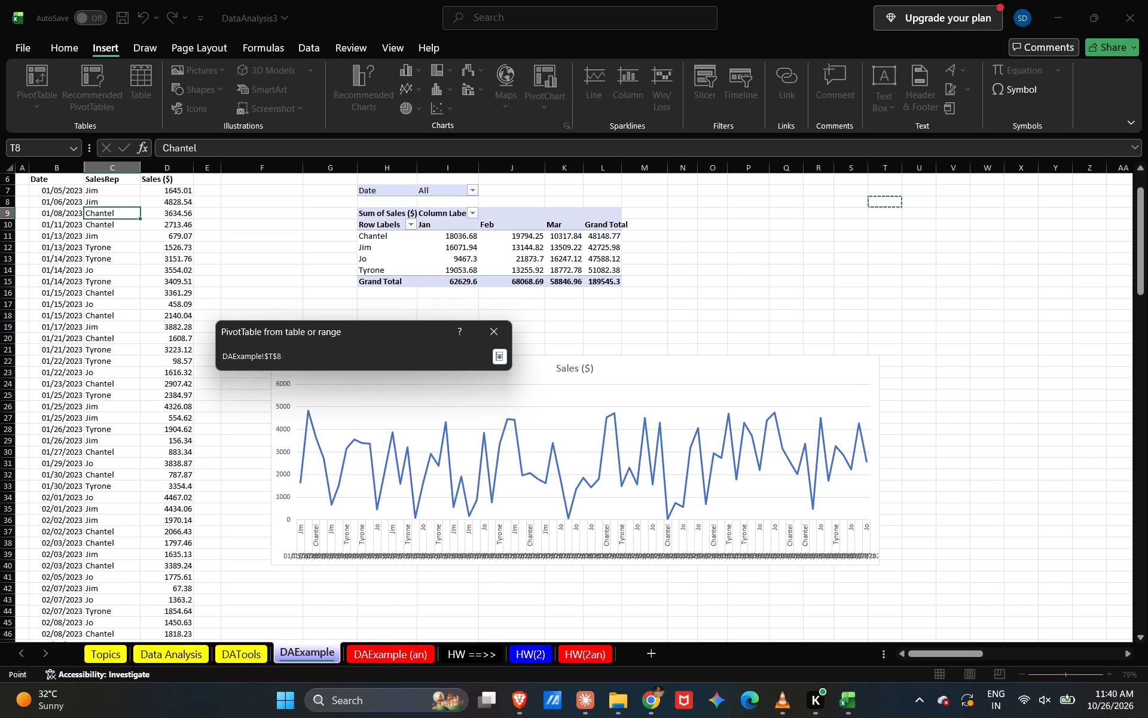
pyautogui.click(500, 359)
pyautogui.click(435, 519)
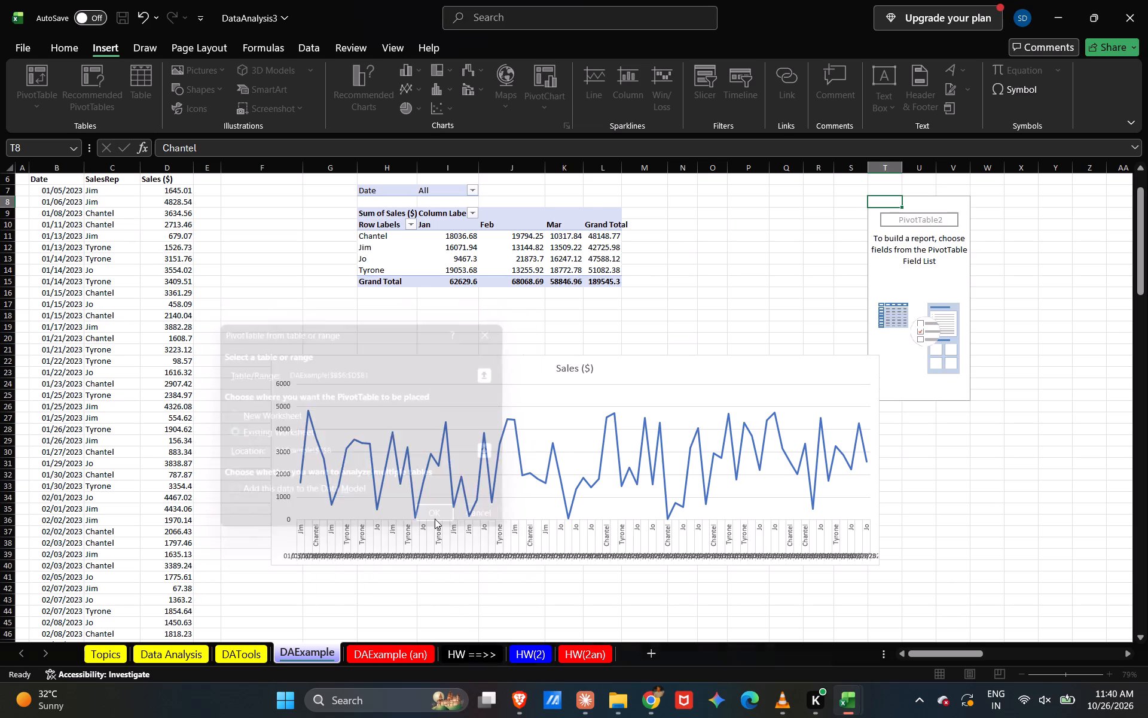
# Lay out the new PivotTable with SalesRep and Date as row fields and Sales ($) added twice as summed values.
pyautogui.hscroll(-2, 693, 397)
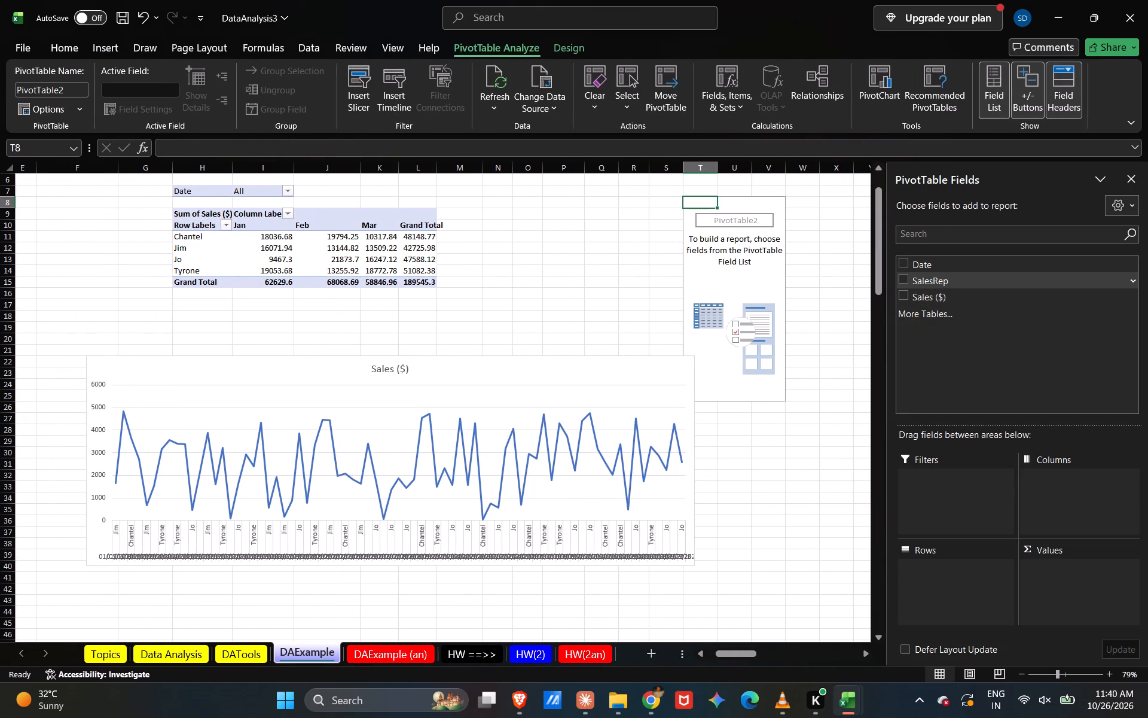
pyautogui.moveTo(929, 276); pyautogui.dragTo(938, 620)
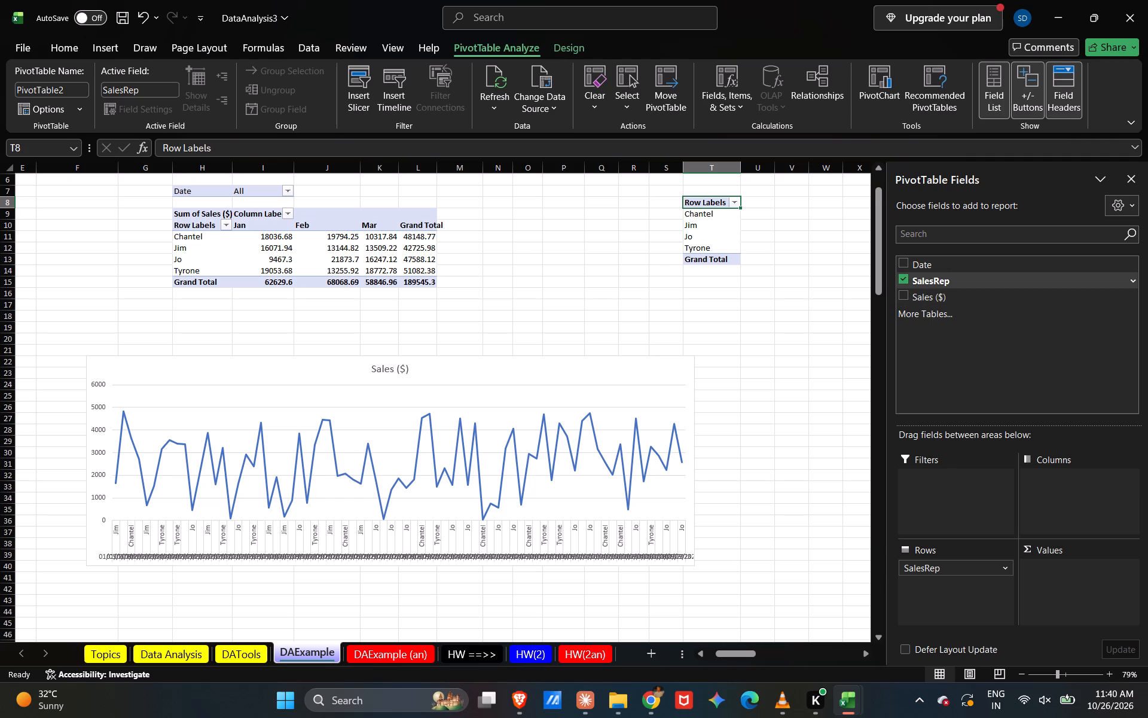
pyautogui.click(903, 297)
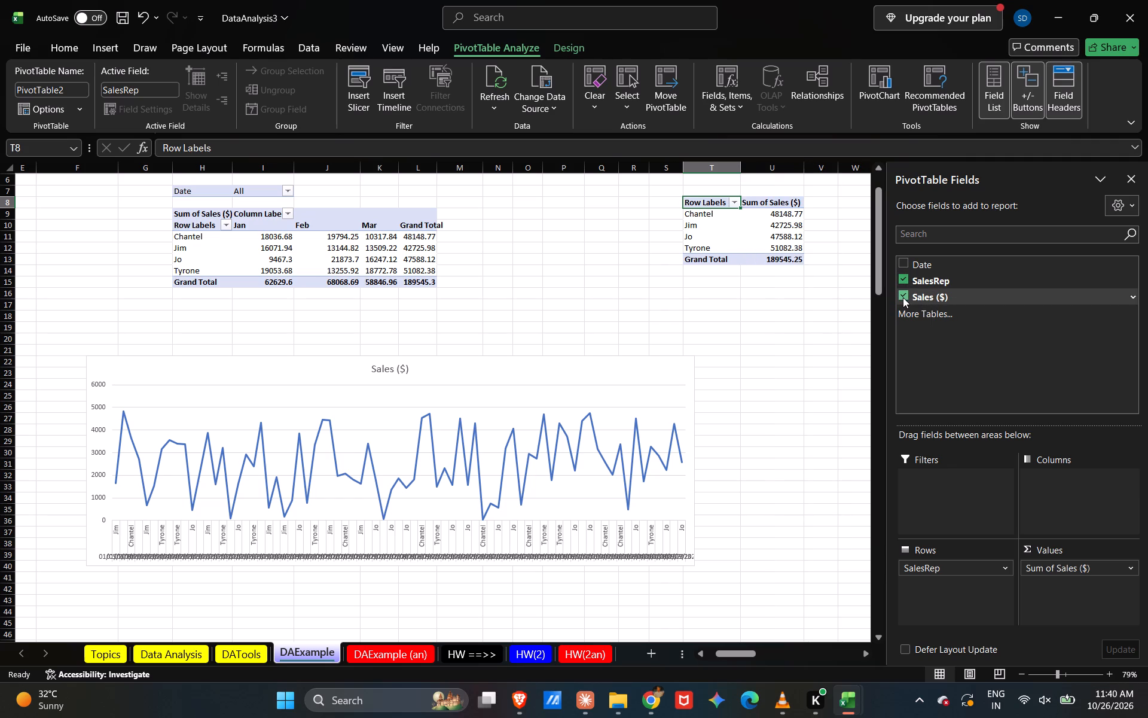
pyautogui.moveTo(918, 297); pyautogui.dragTo(1066, 611)
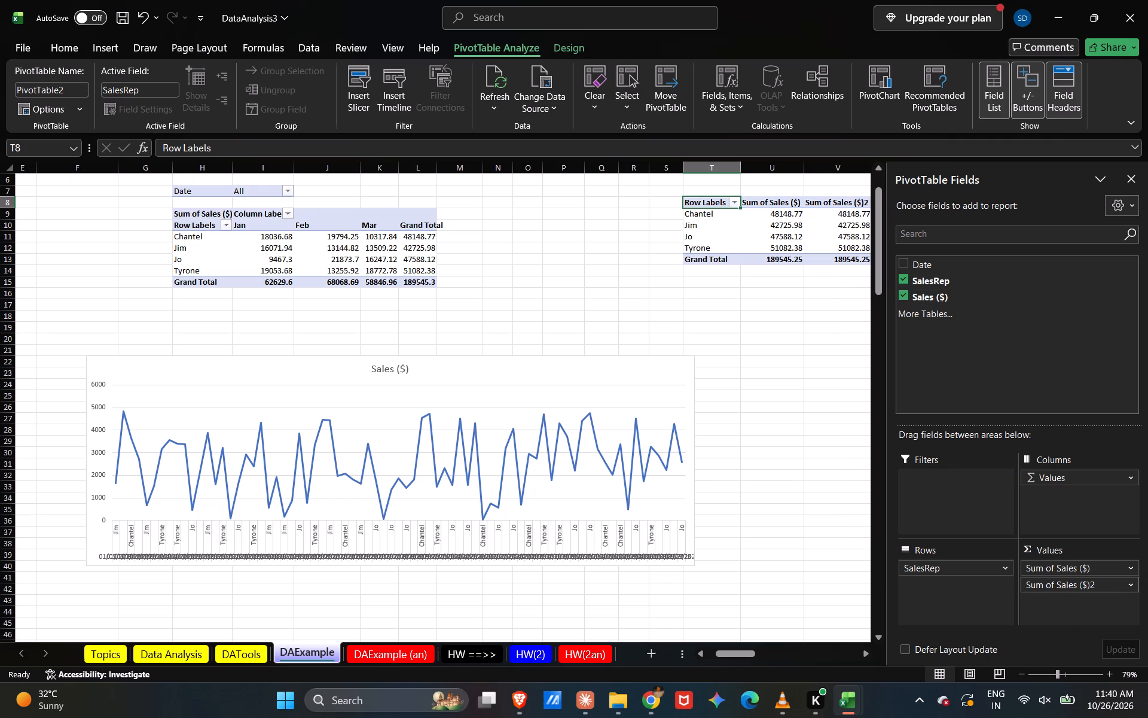
pyautogui.click(933, 315)
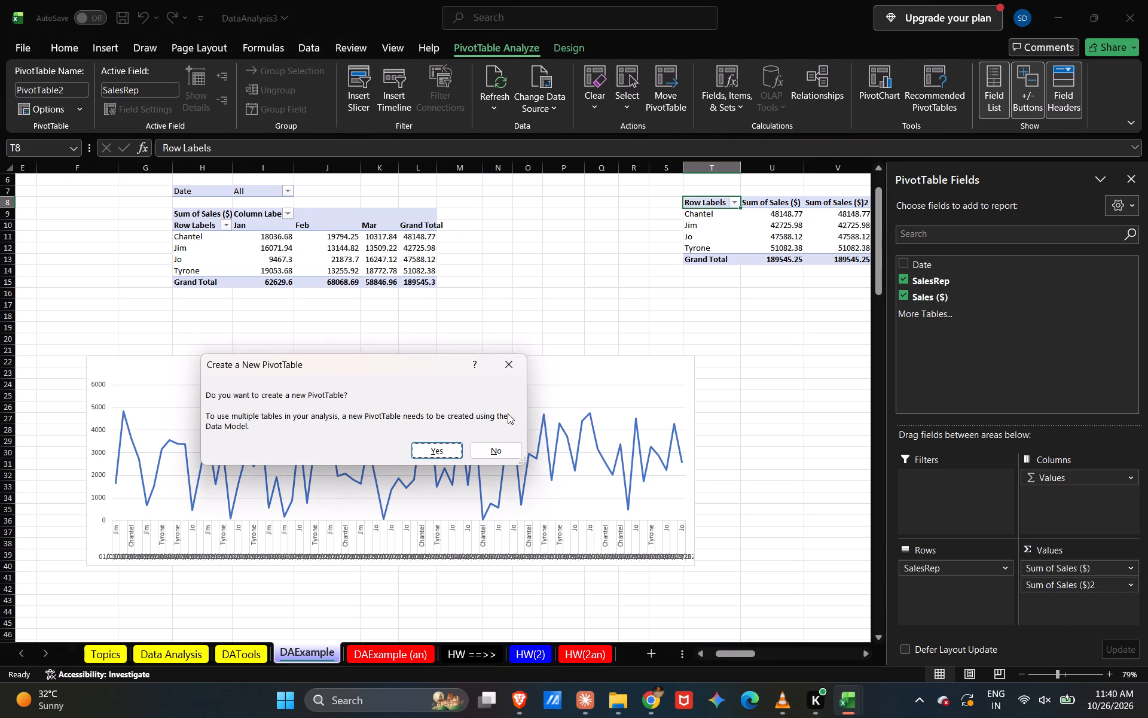
pyautogui.click(515, 361)
pyautogui.click(903, 261)
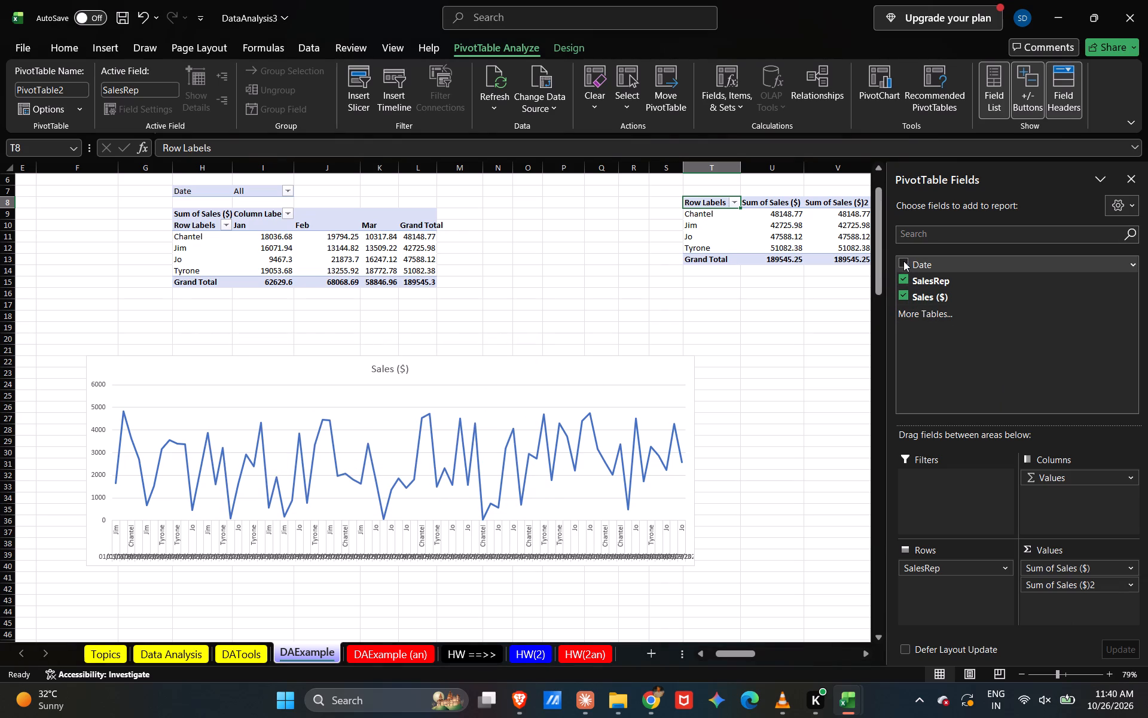
# Switch the report layout of the PivotTable at T8 to Tabular Form.
pyautogui.hscroll(-1, 786, 329)
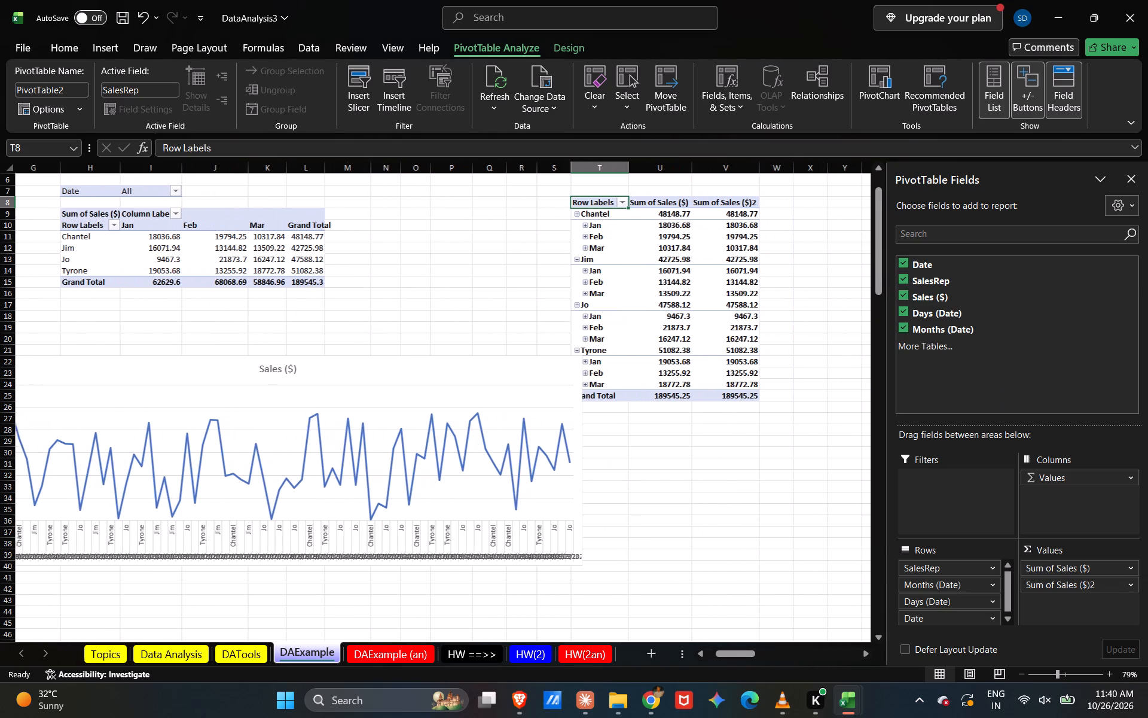
pyautogui.hscroll(-1, 786, 329)
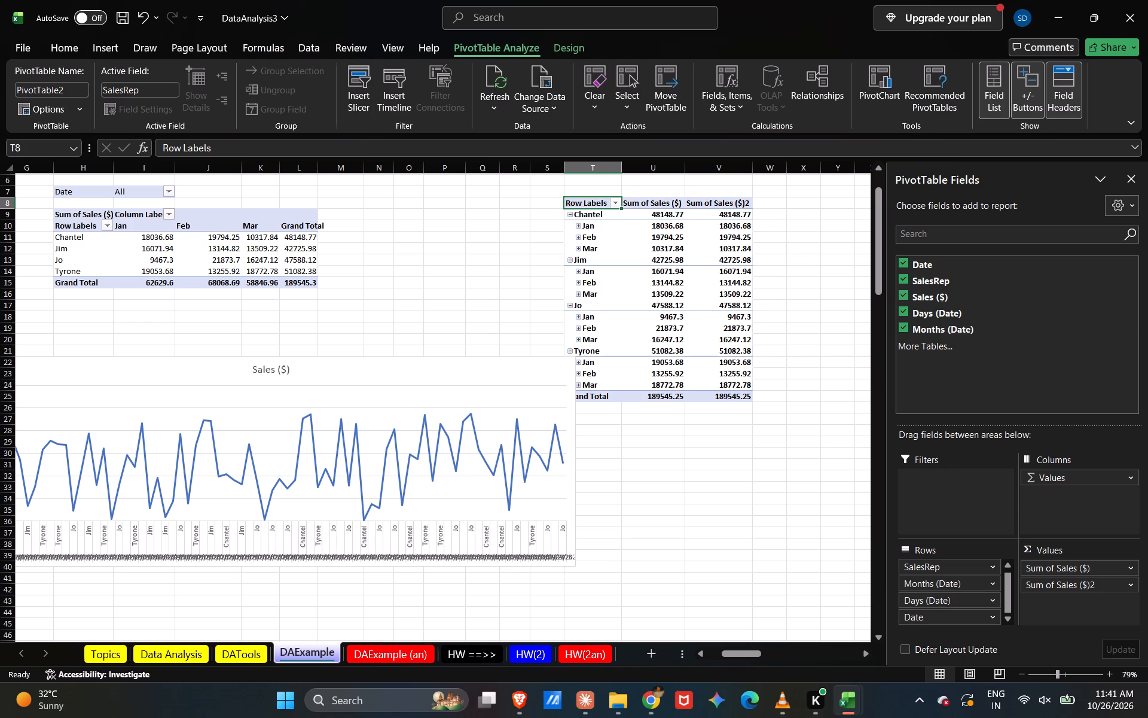
pyautogui.click(578, 56)
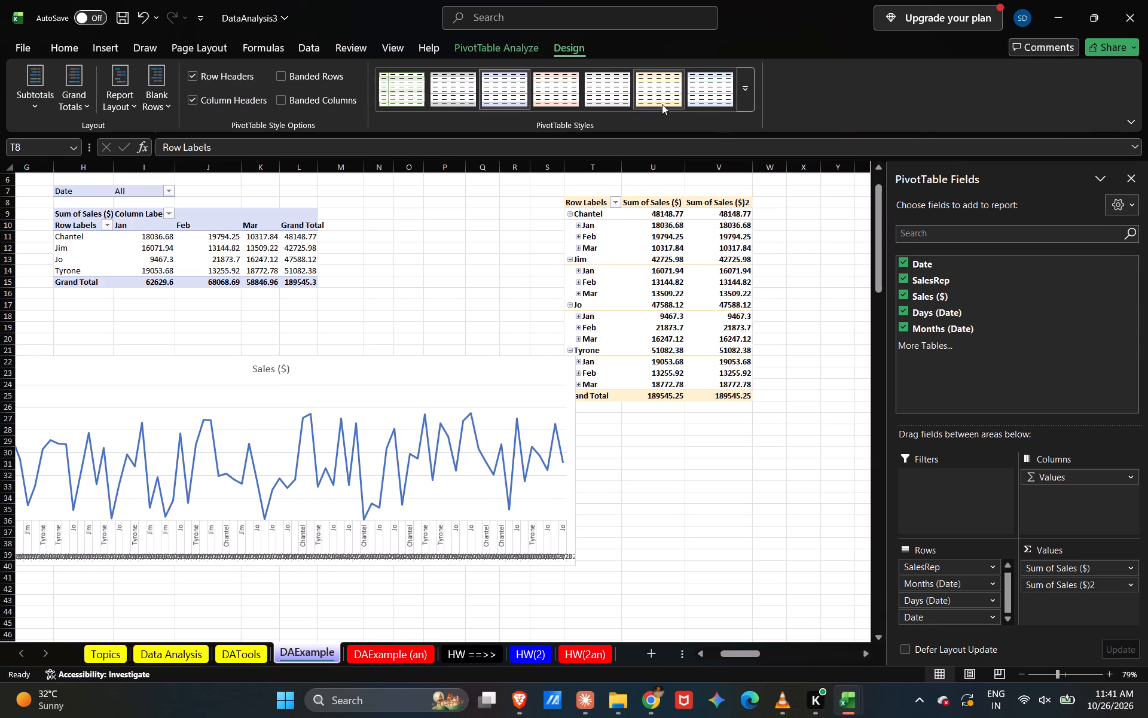
pyautogui.click(113, 84)
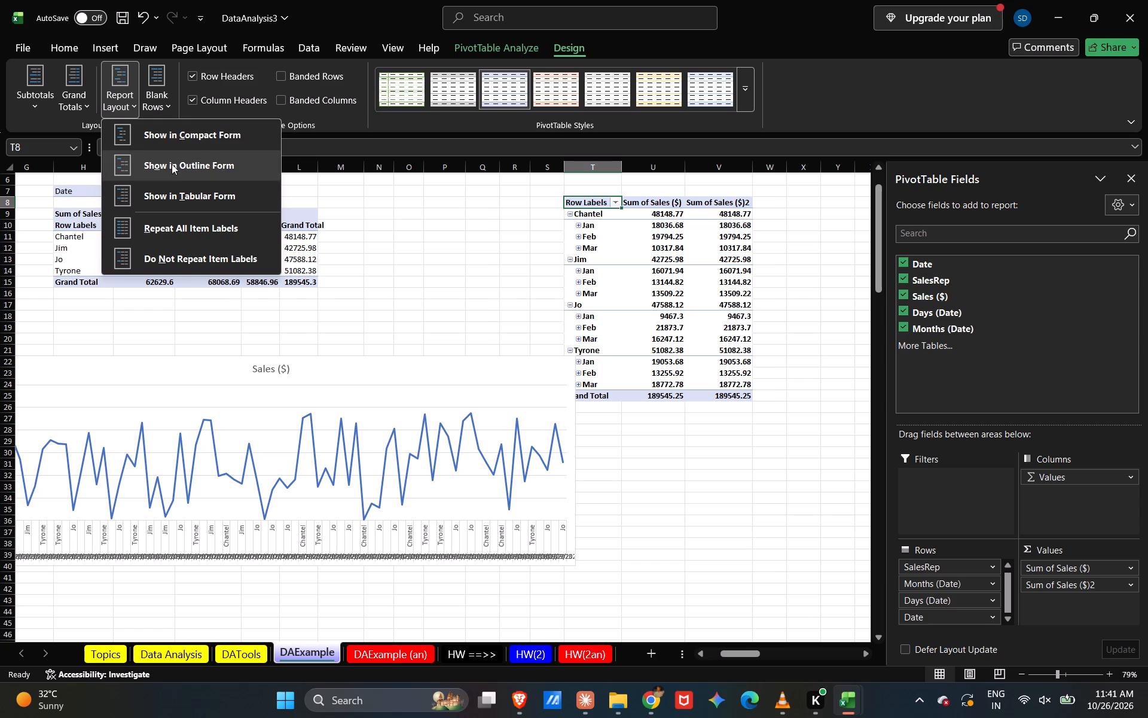
pyautogui.click(213, 191)
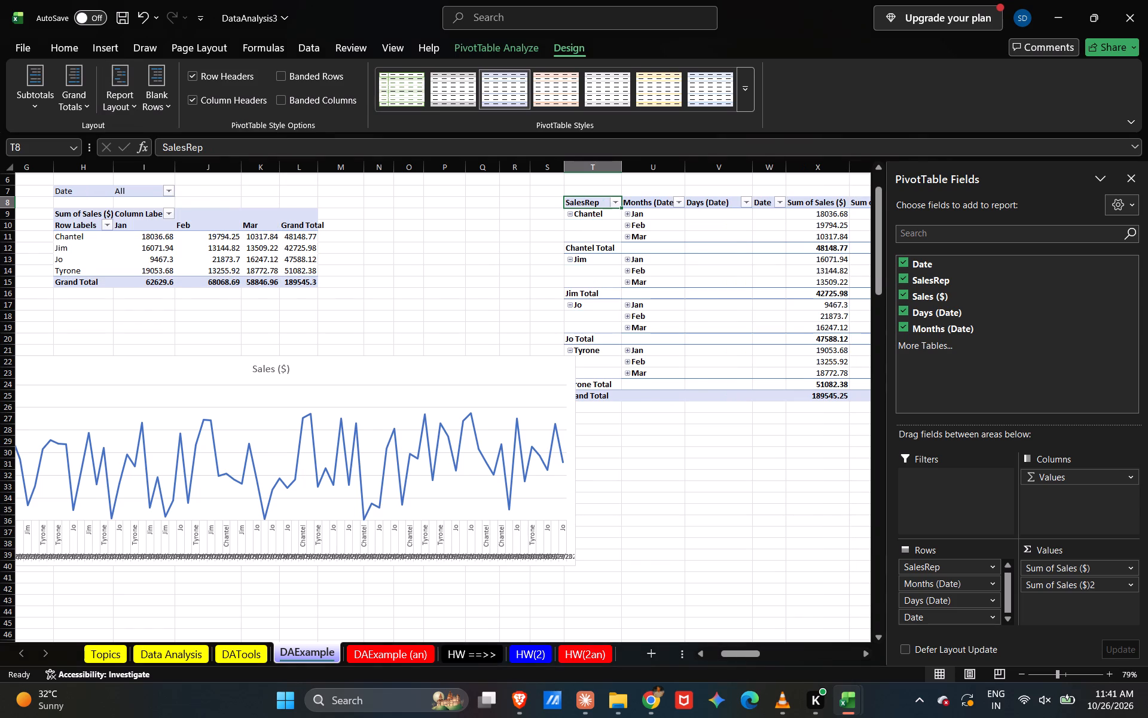
# Examine the tabular PivotTable at T8 alongside the original PivotTable and the Sales ($) line chart.
pyautogui.hscroll(-3, 443, 247)
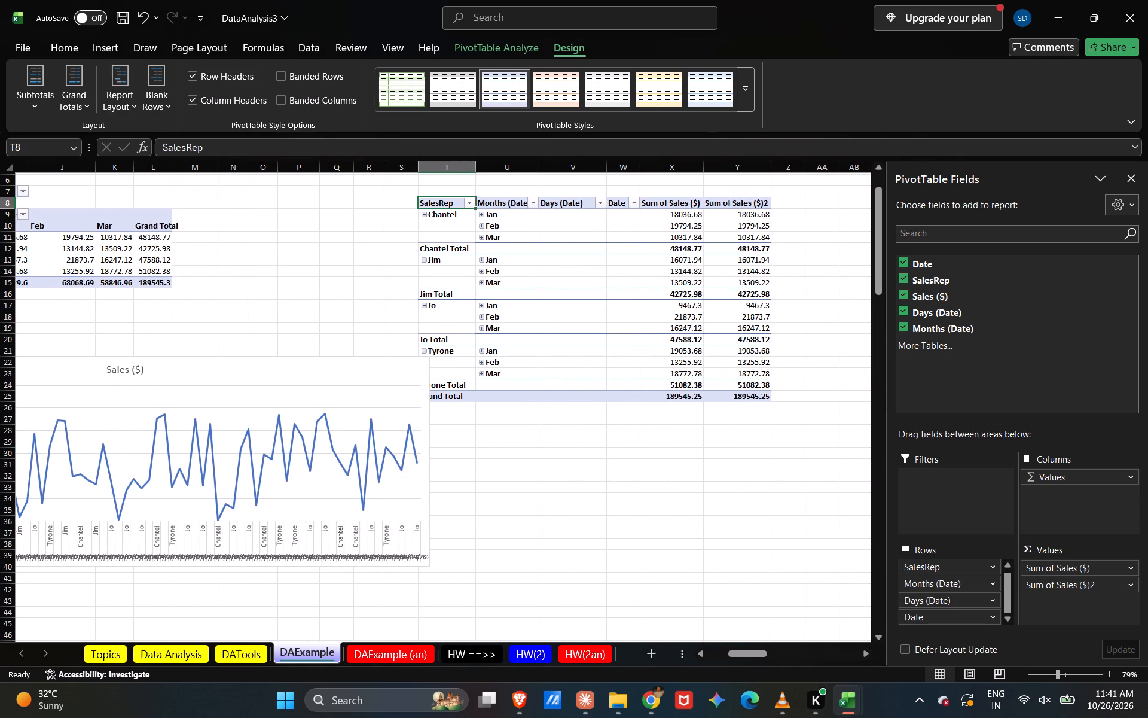
pyautogui.click(634, 452)
pyautogui.hscroll(1, 634, 452)
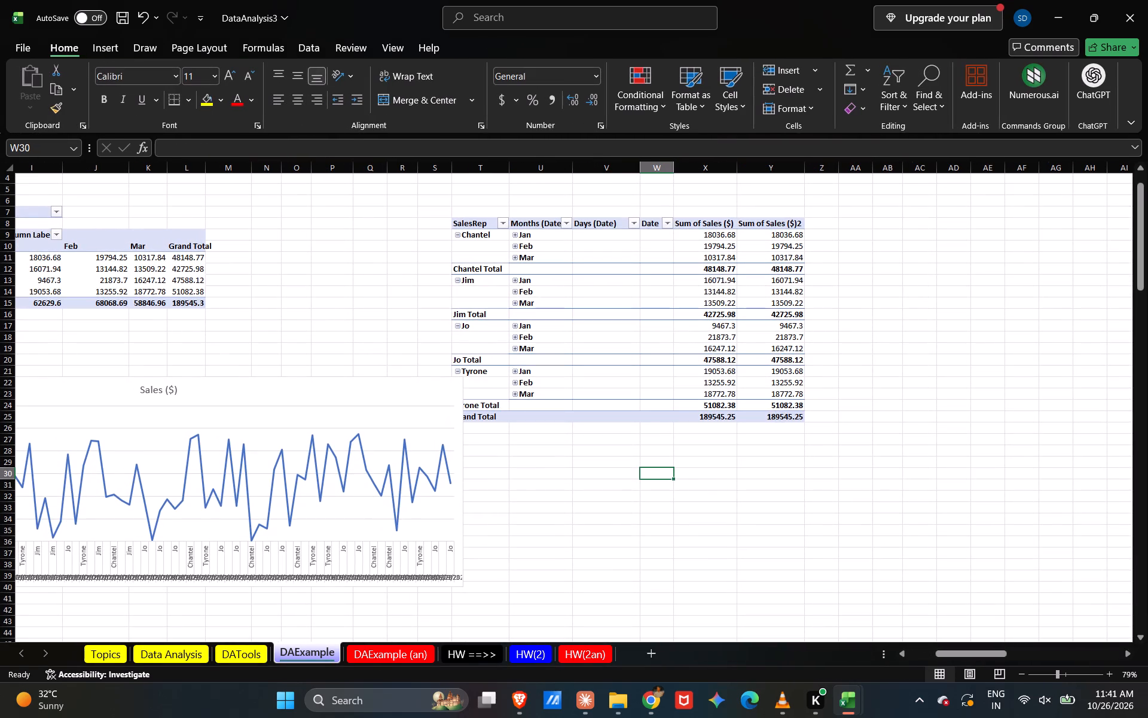
pyautogui.hscroll(1, 658, 422)
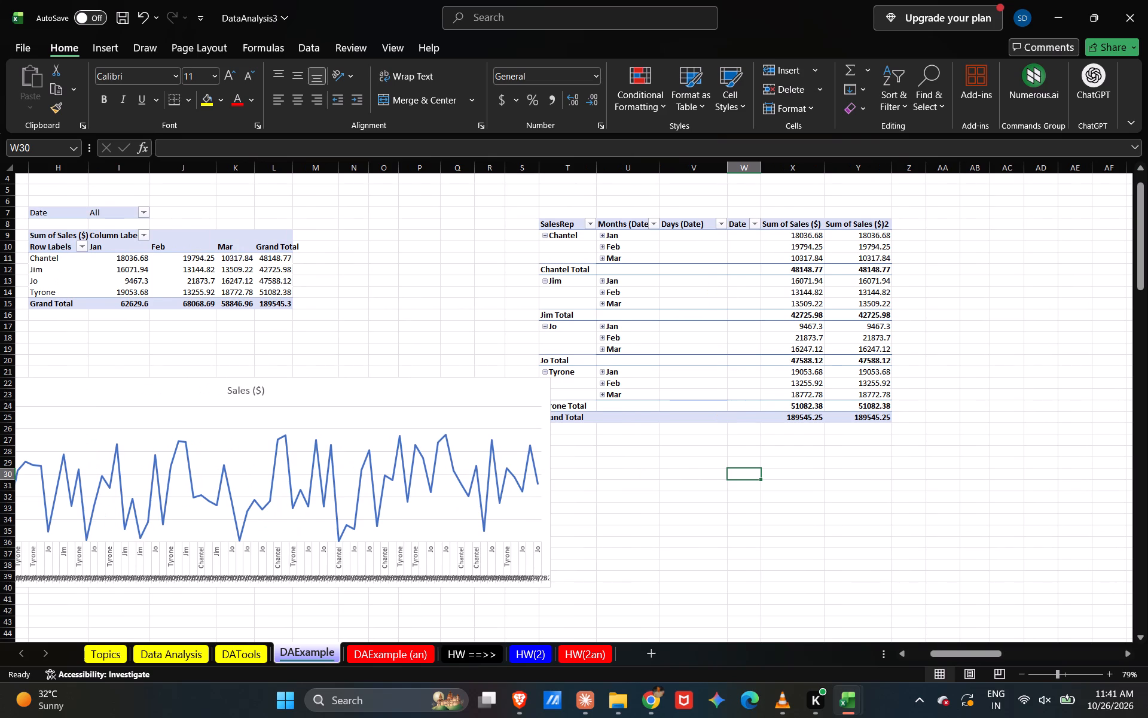
pyautogui.hscroll(-1, 658, 422)
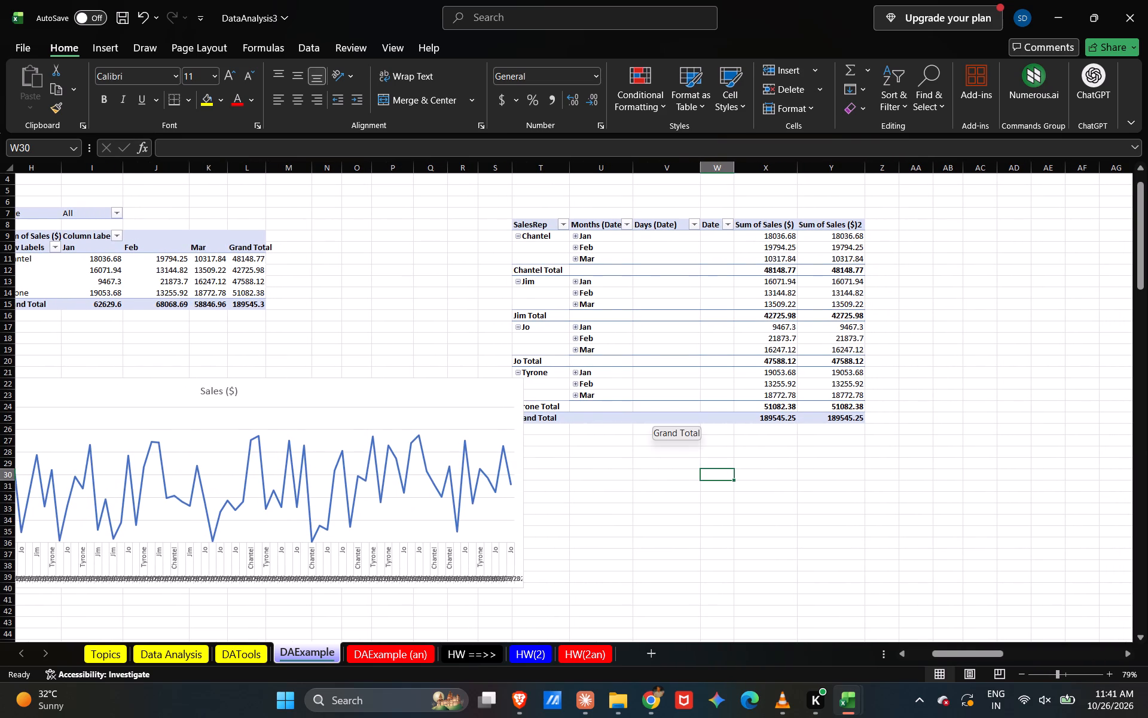
pyautogui.hscroll(1, 658, 422)
pyautogui.hscroll(-1, 658, 422)
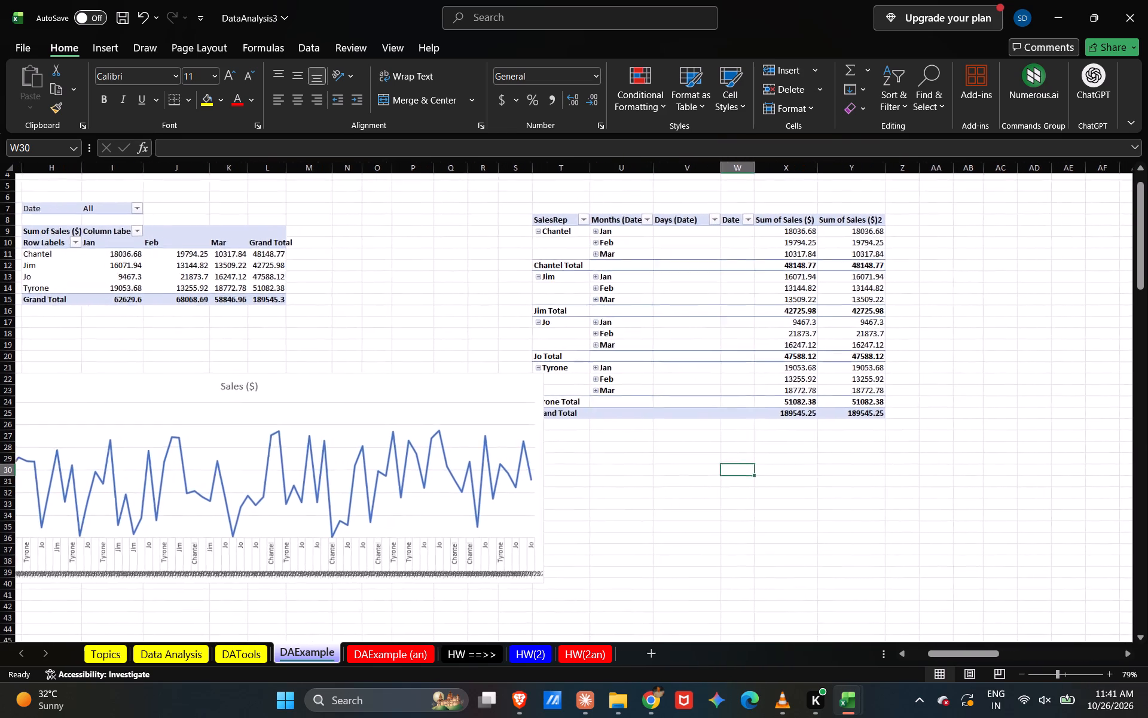
pyautogui.hscroll(-1, 658, 422)
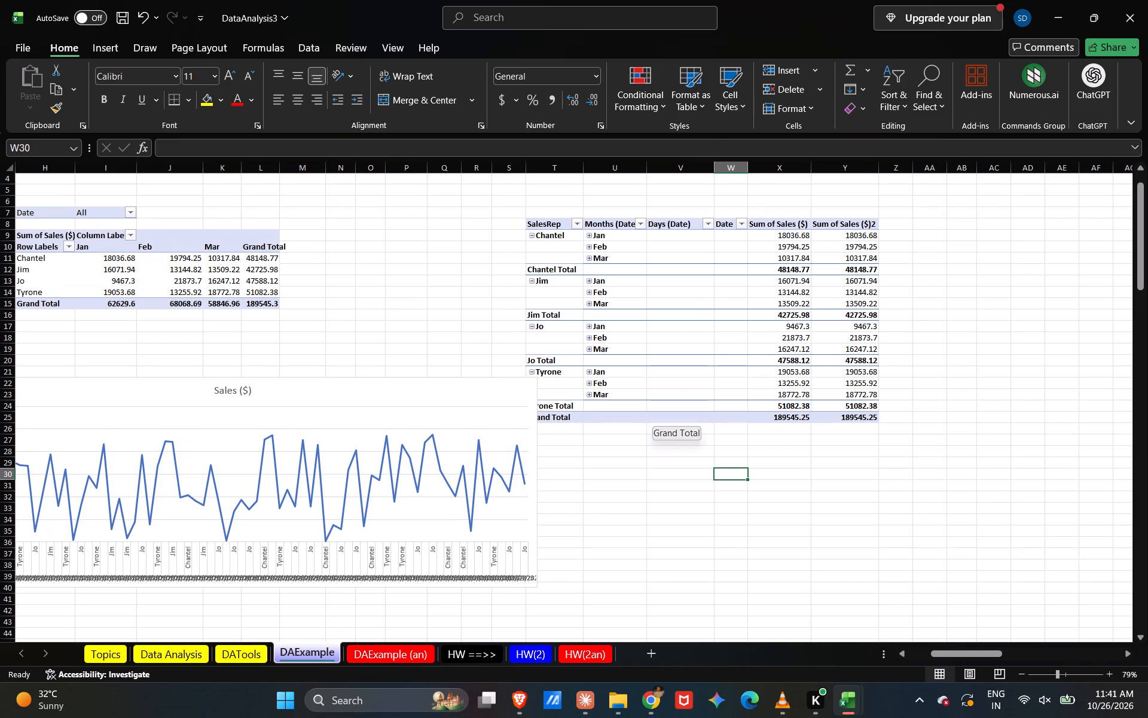
# Remove the Days (Date) field from the PivotTable at T8.
pyautogui.click(700, 339)
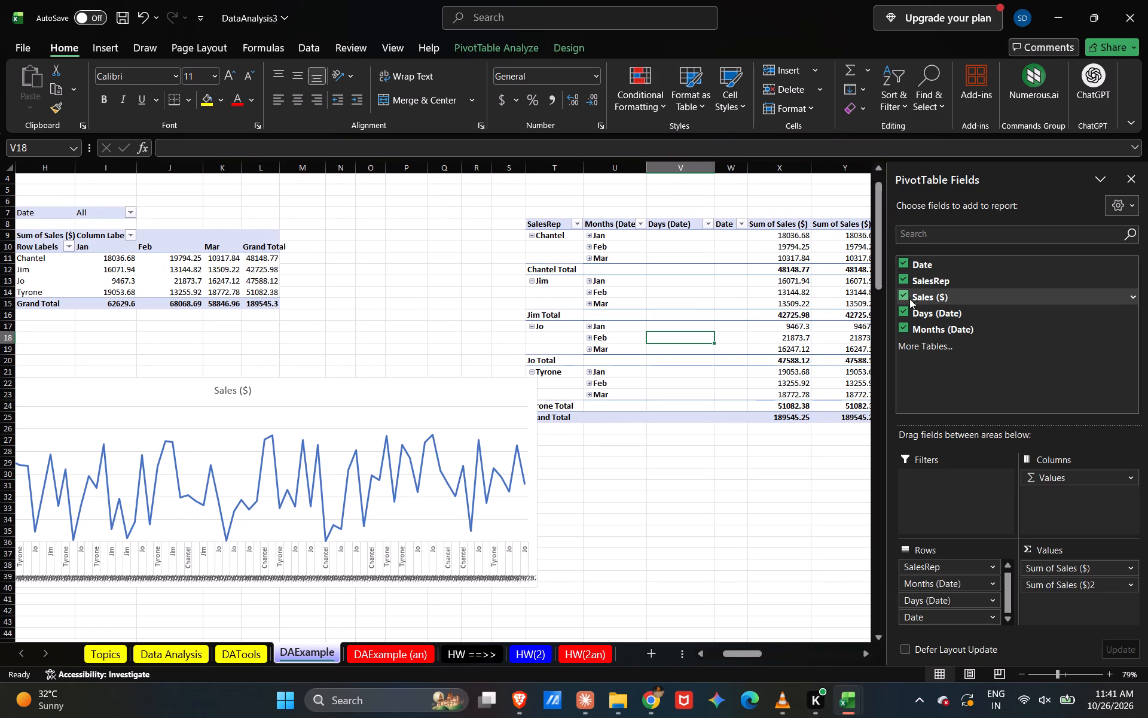
pyautogui.click(904, 315)
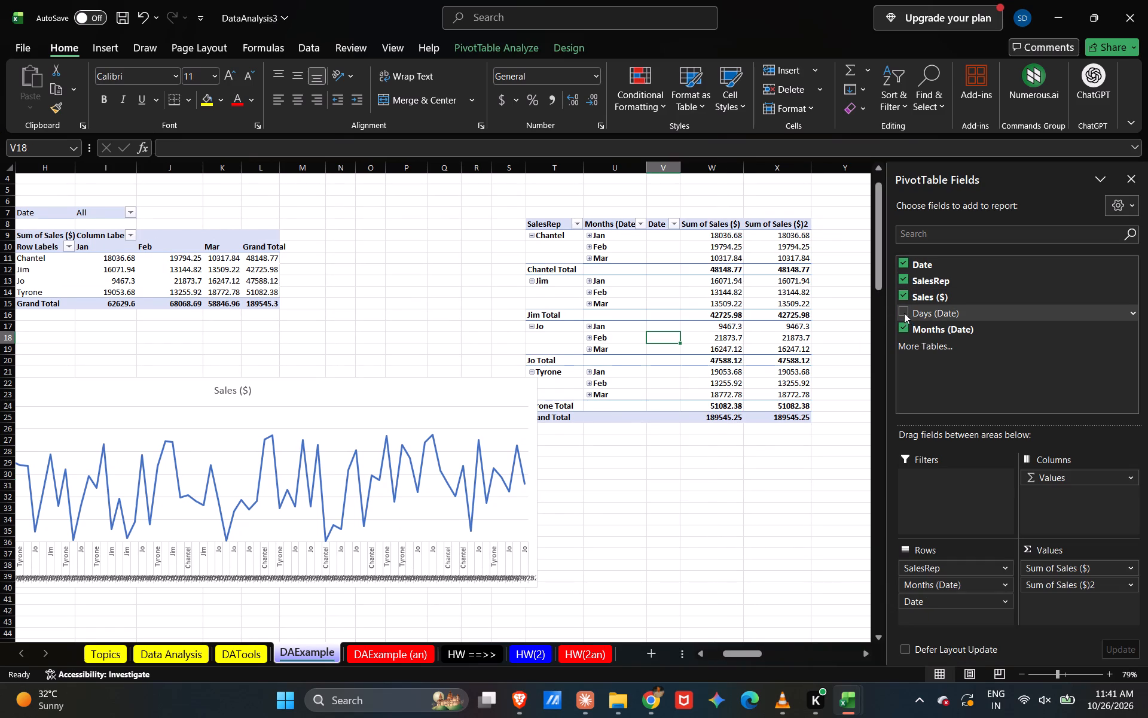
# Remove the Date field from the PivotTable at T8.
pyautogui.click(902, 261)
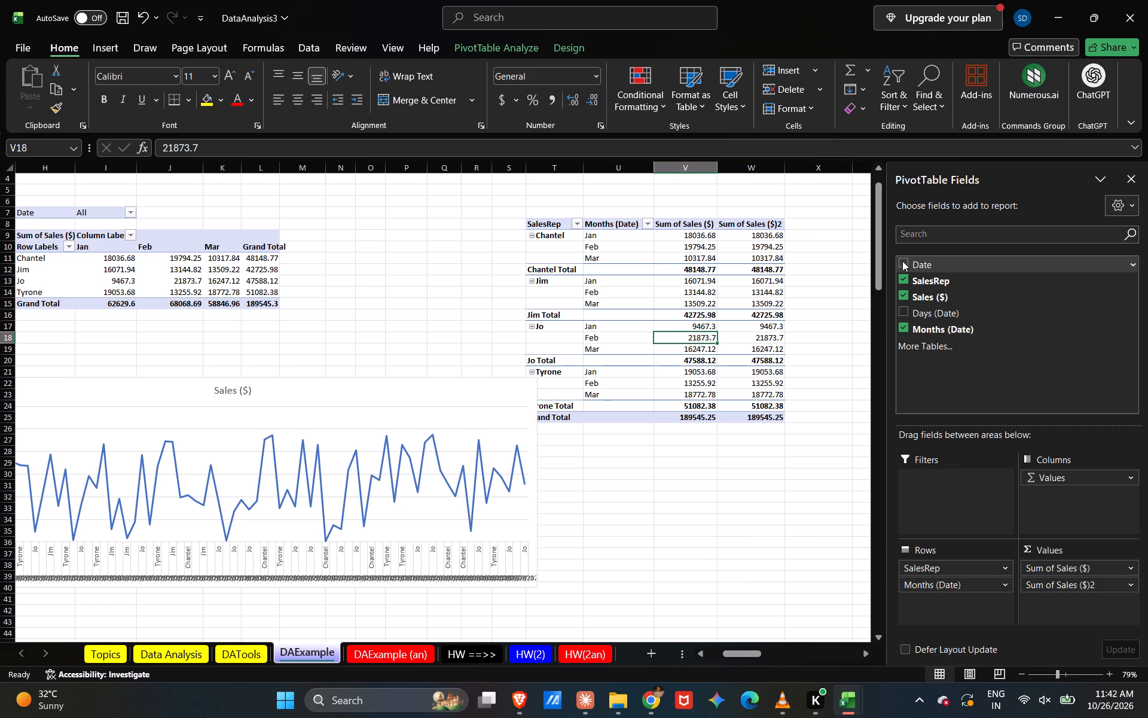
# Remove the Date filter from the original PivotTable at H9 and move Date (Month) from columns to rows.
pyautogui.click(146, 261)
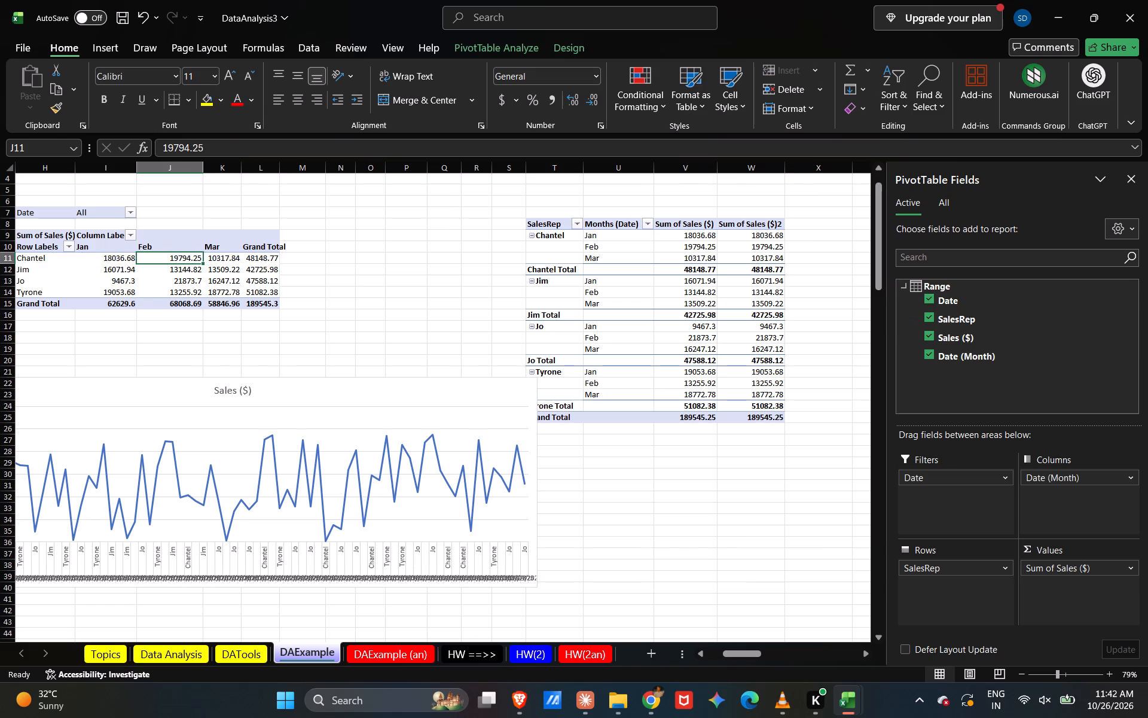
pyautogui.click(929, 298)
pyautogui.click(930, 353)
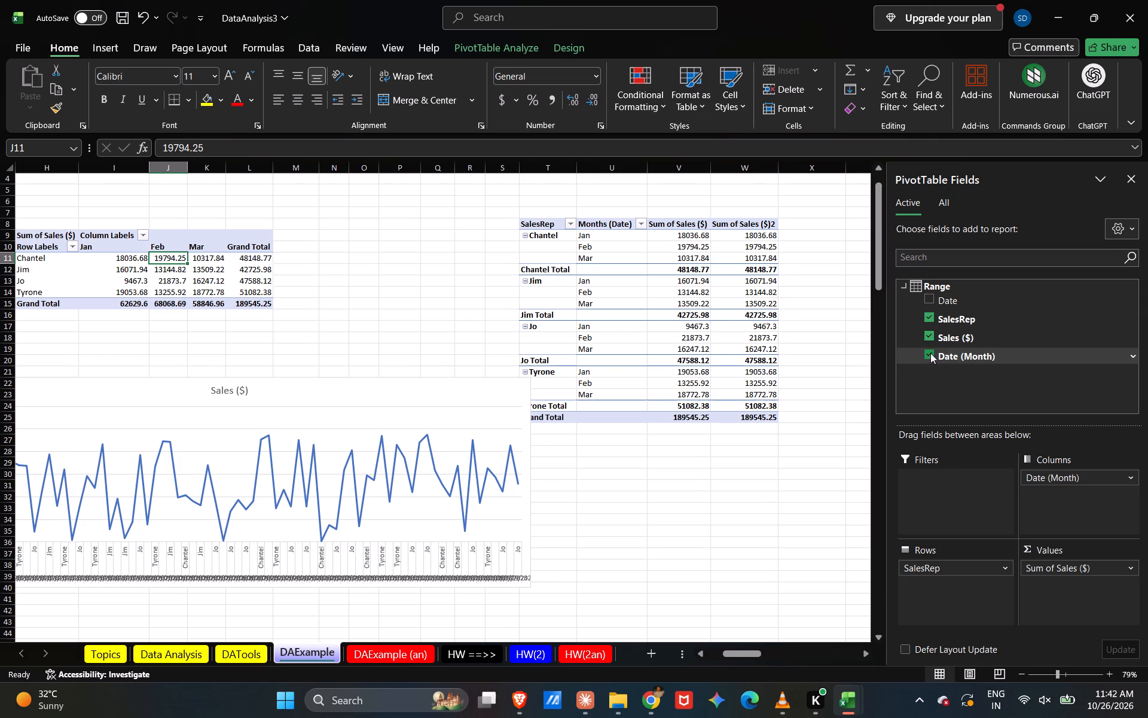
pyautogui.click(930, 353)
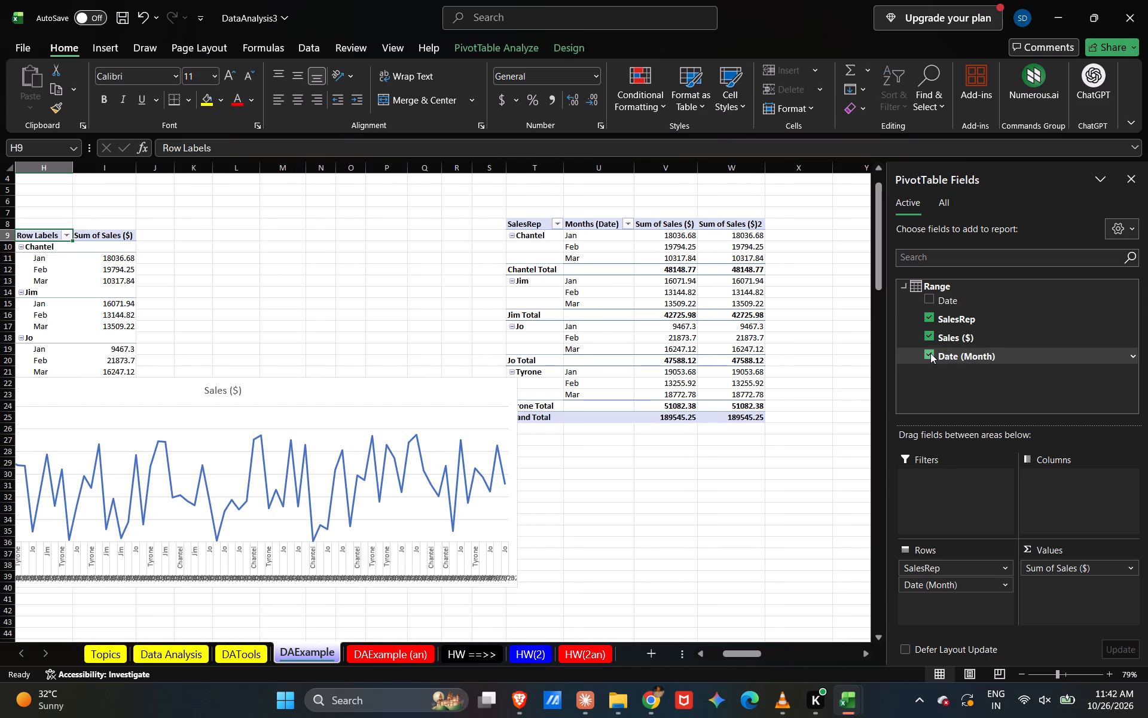
# Switch the report layout of the original PivotTable at H9 to Tabular Form.
pyautogui.click(700, 376)
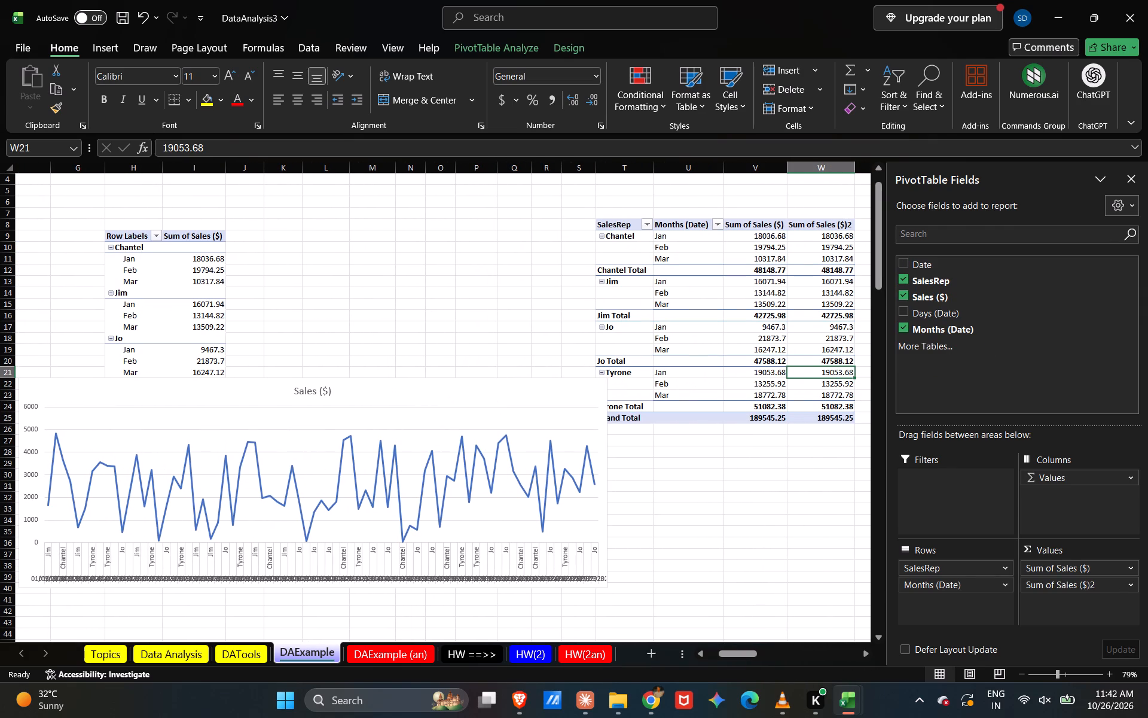
pyautogui.click(191, 266)
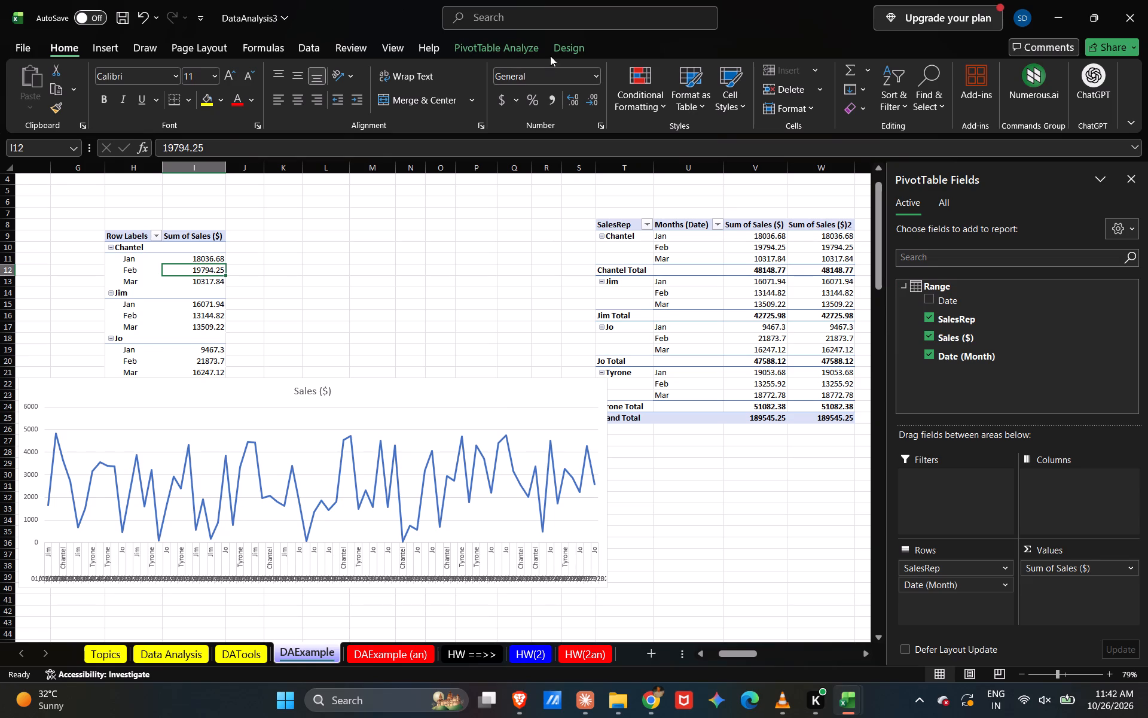
pyautogui.click(555, 49)
pyautogui.click(121, 95)
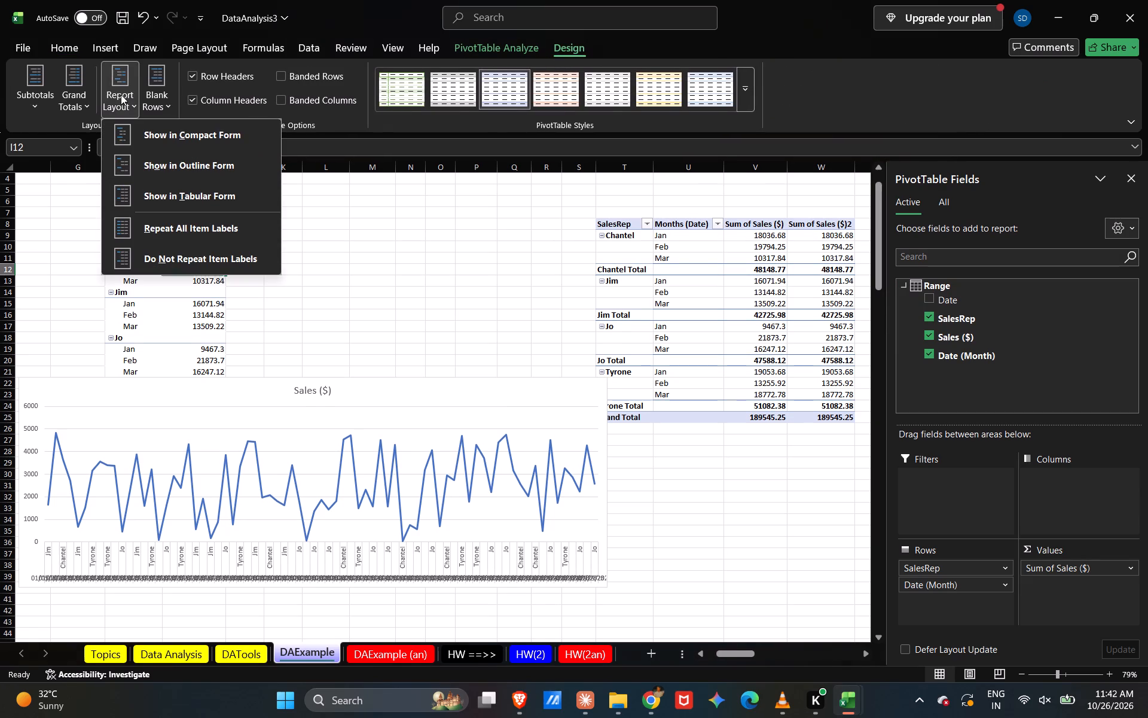
pyautogui.click(181, 195)
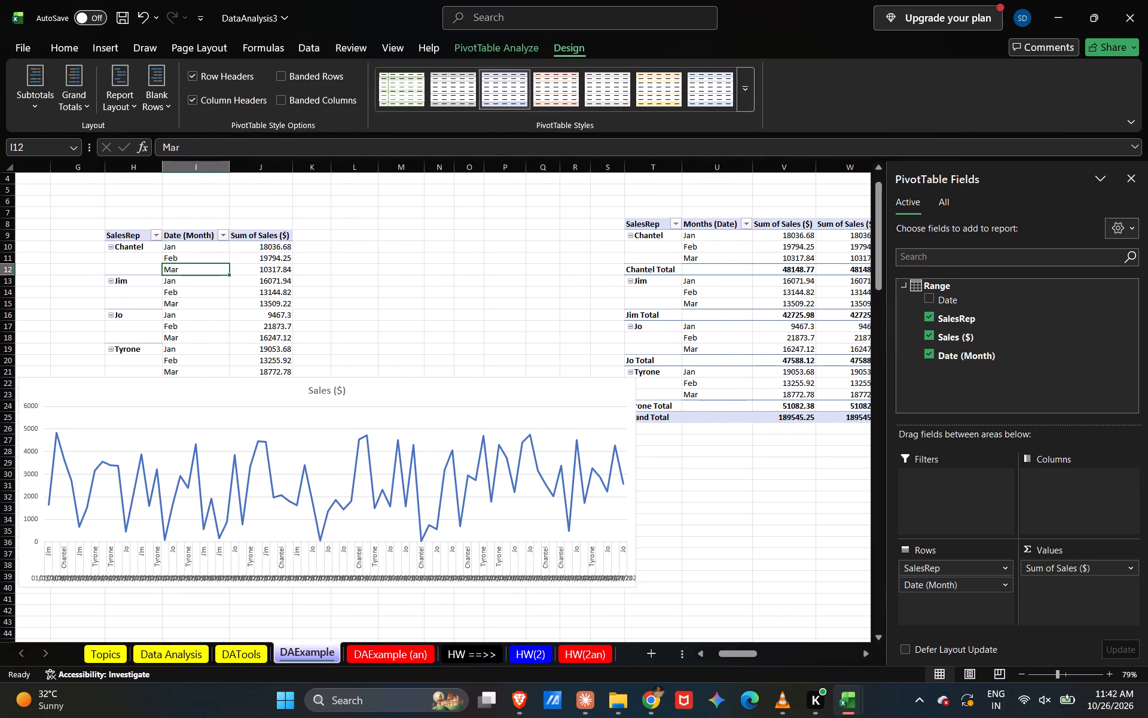
# Compare the layout and fields of the tabular PivotTable at H9 with those of the PivotTable at T8.
pyautogui.click(426, 252)
pyautogui.click(766, 237)
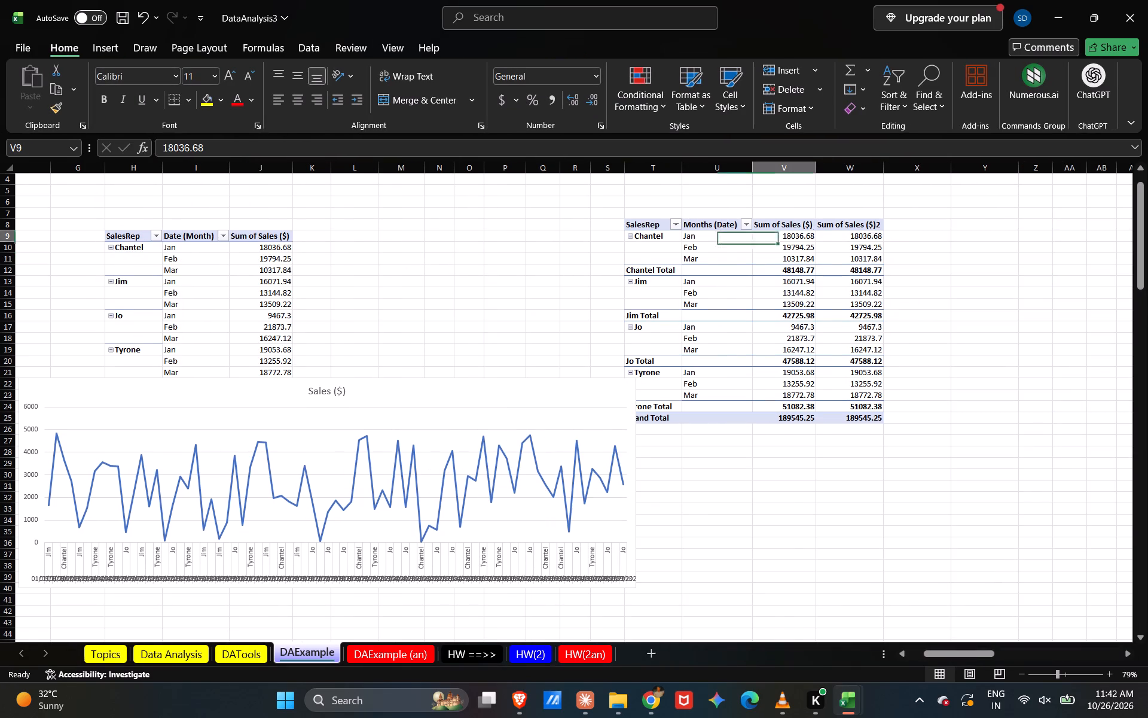
pyautogui.hscroll(-1, 766, 237)
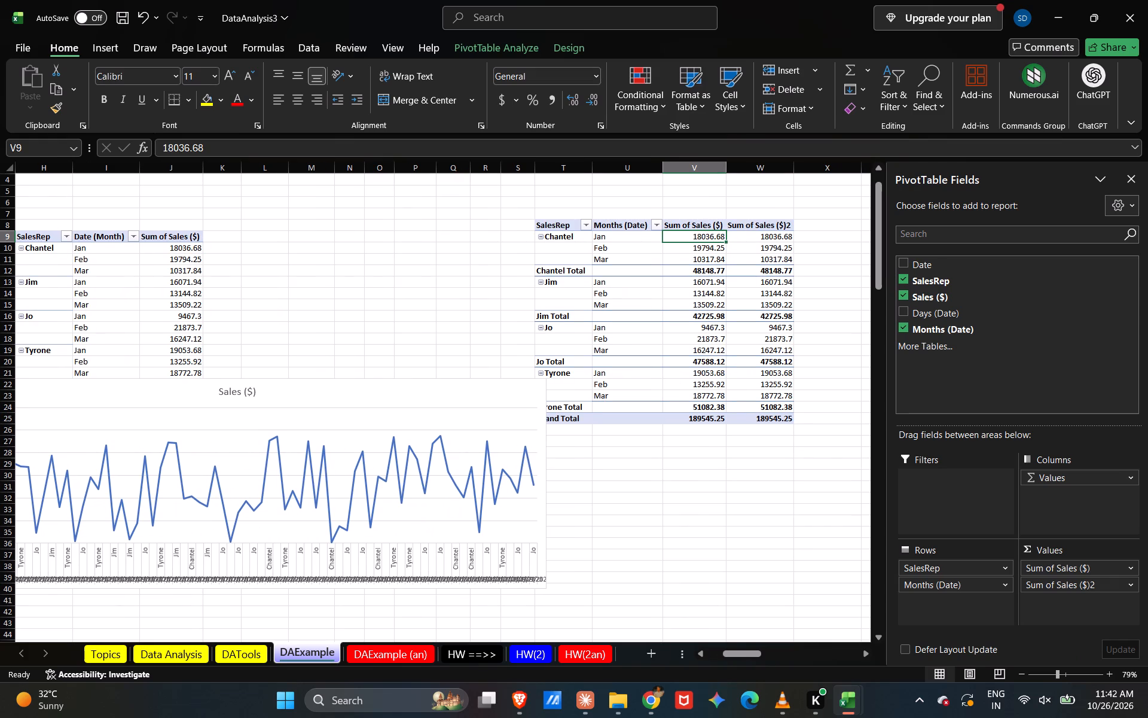
pyautogui.click(213, 298)
pyautogui.click(163, 309)
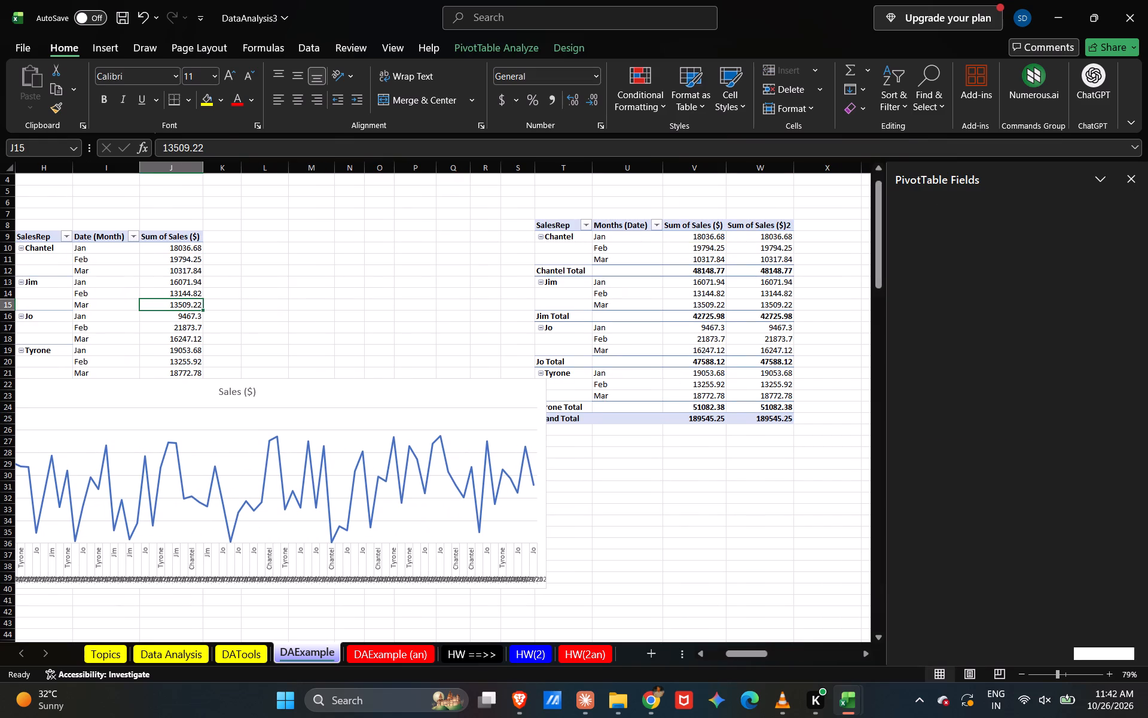
pyautogui.scroll(-1, 958, 459)
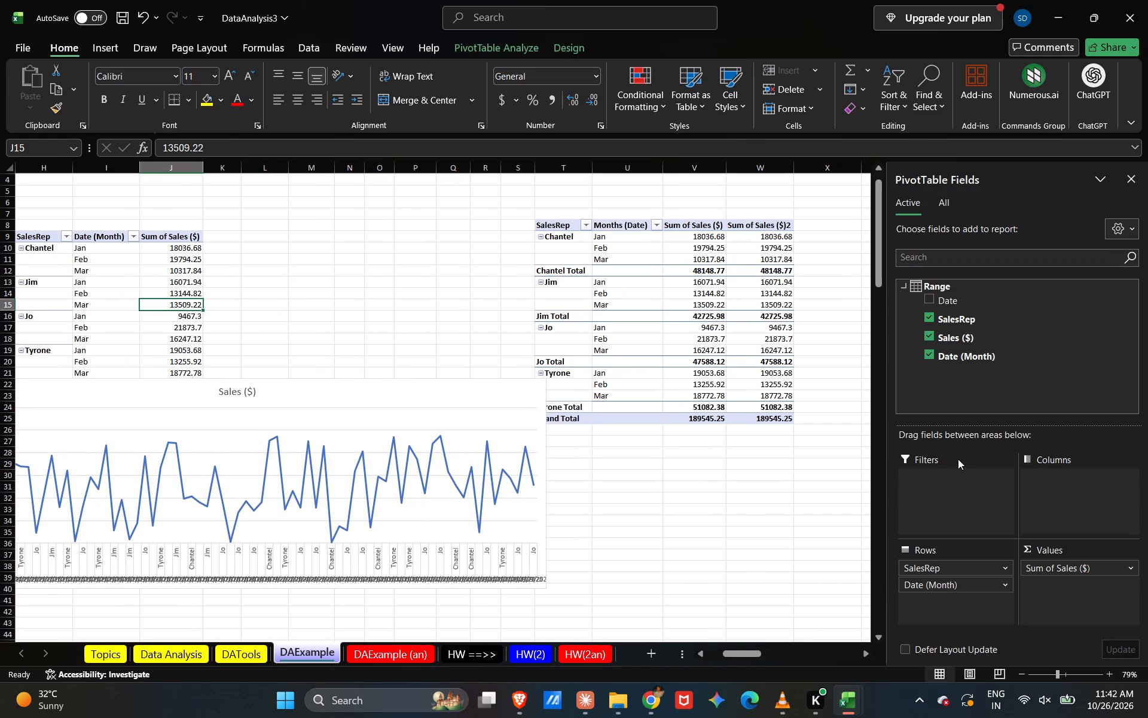
pyautogui.scroll(-1, 958, 459)
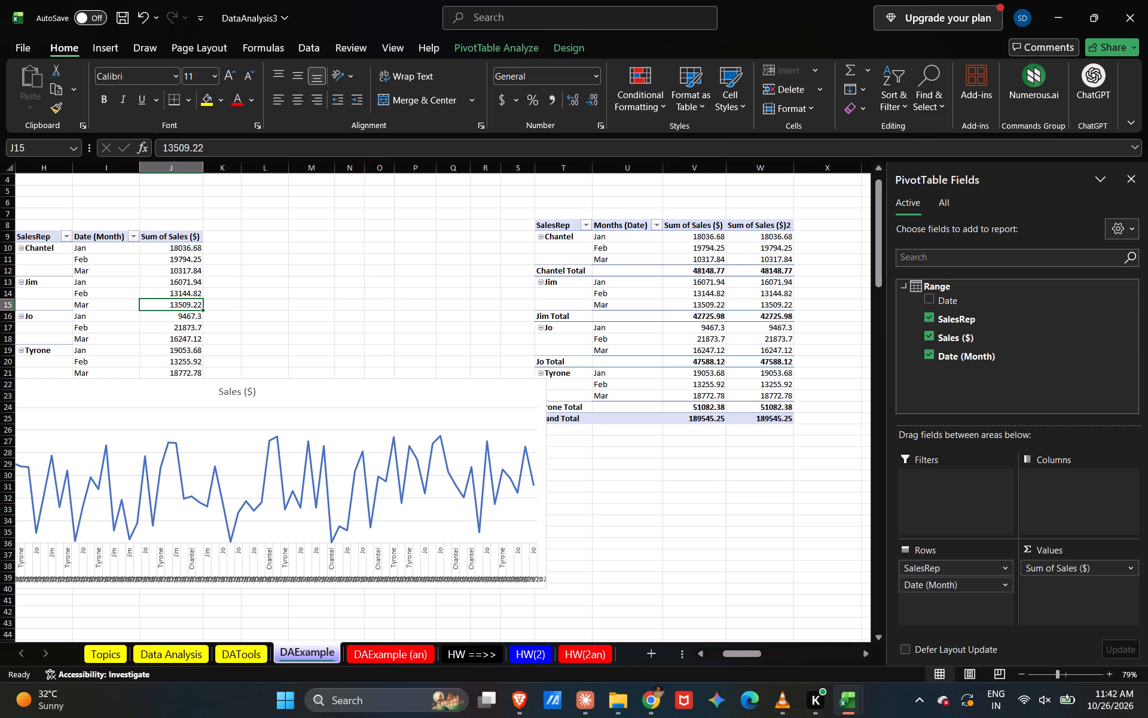
pyautogui.click(765, 398)
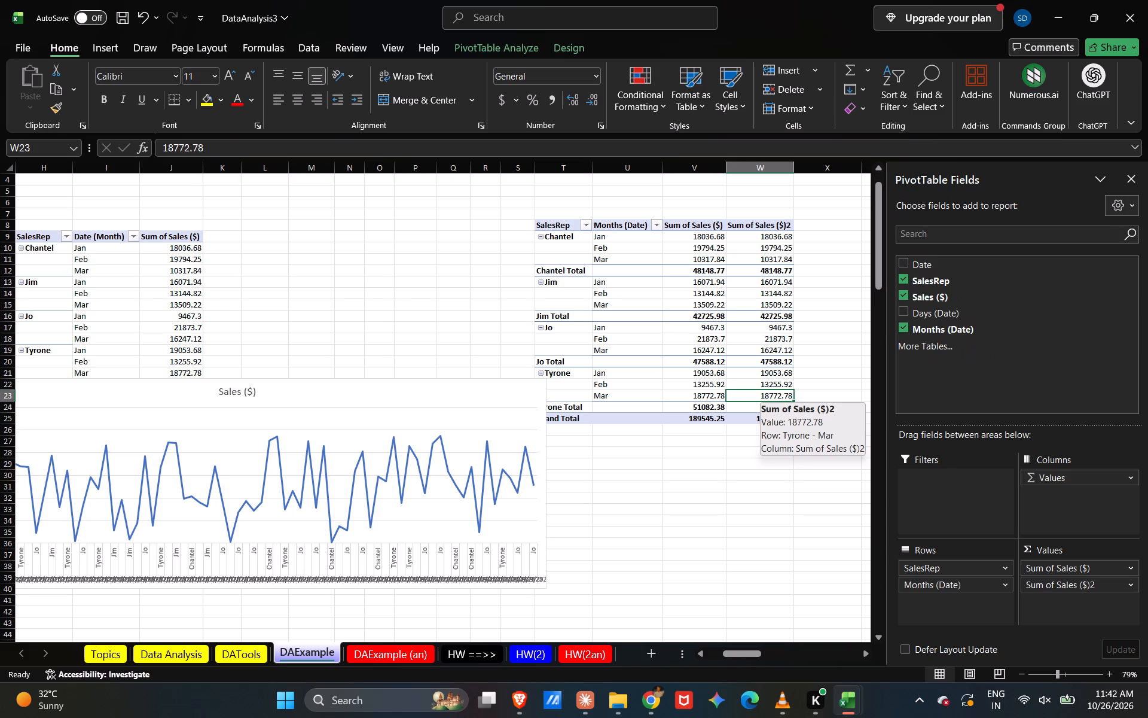
# Reorder the row fields of the PivotTable at H9 so that SalesRep sits below Date (Month).
pyautogui.click(196, 301)
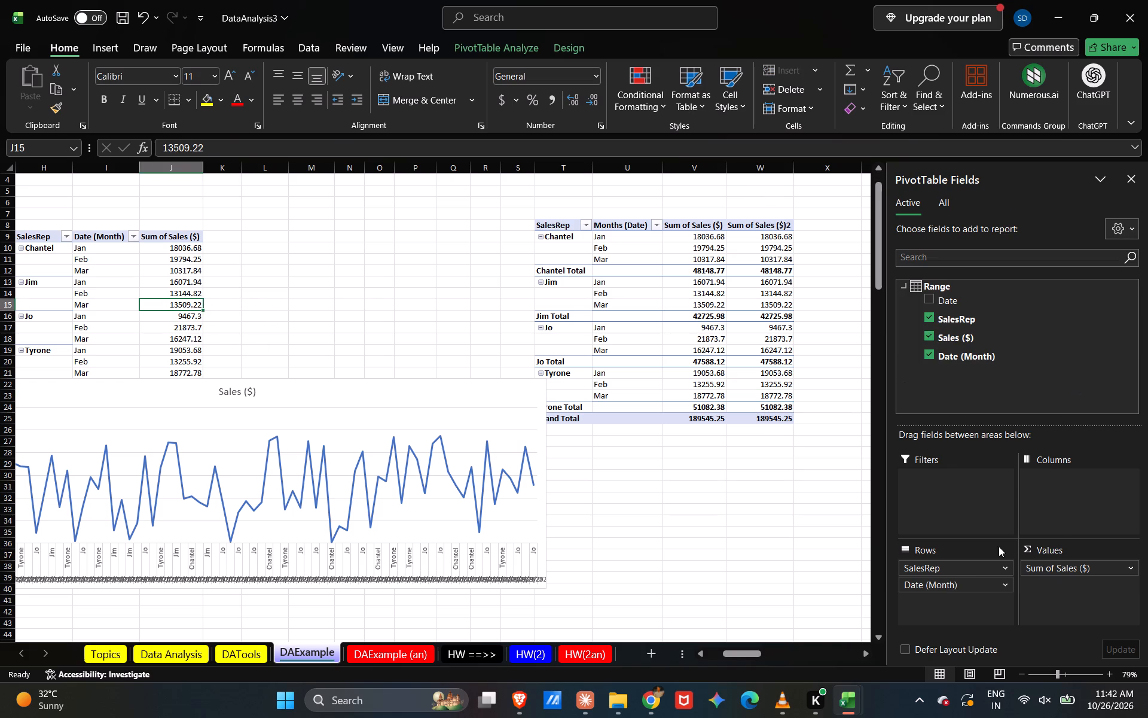
pyautogui.moveTo(974, 574); pyautogui.dragTo(1103, 505)
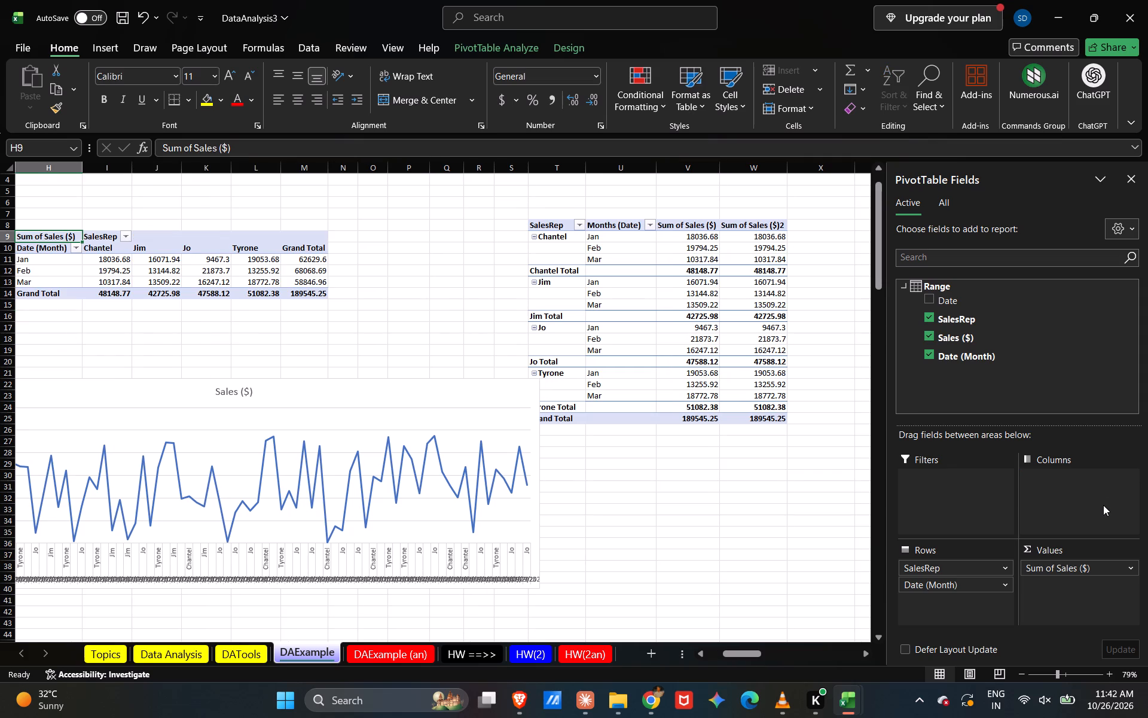
pyautogui.moveTo(1060, 472); pyautogui.dragTo(1070, 550)
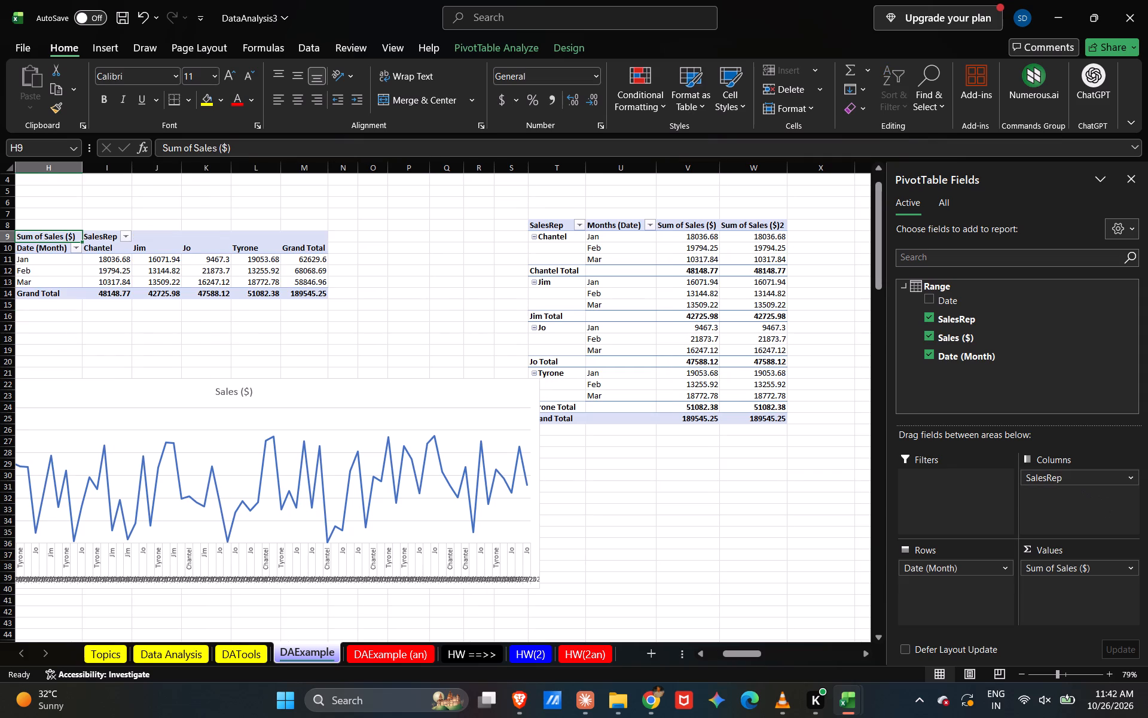
pyautogui.moveTo(1070, 550); pyautogui.dragTo(1071, 590)
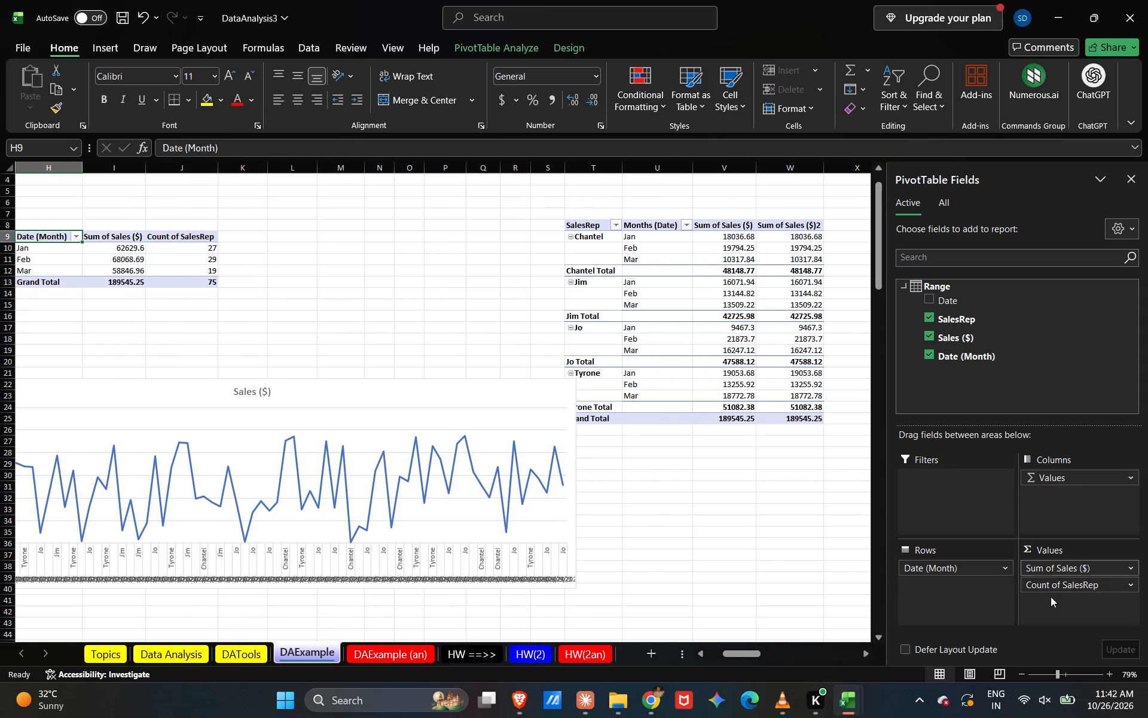
pyautogui.moveTo(1049, 589); pyautogui.dragTo(948, 592)
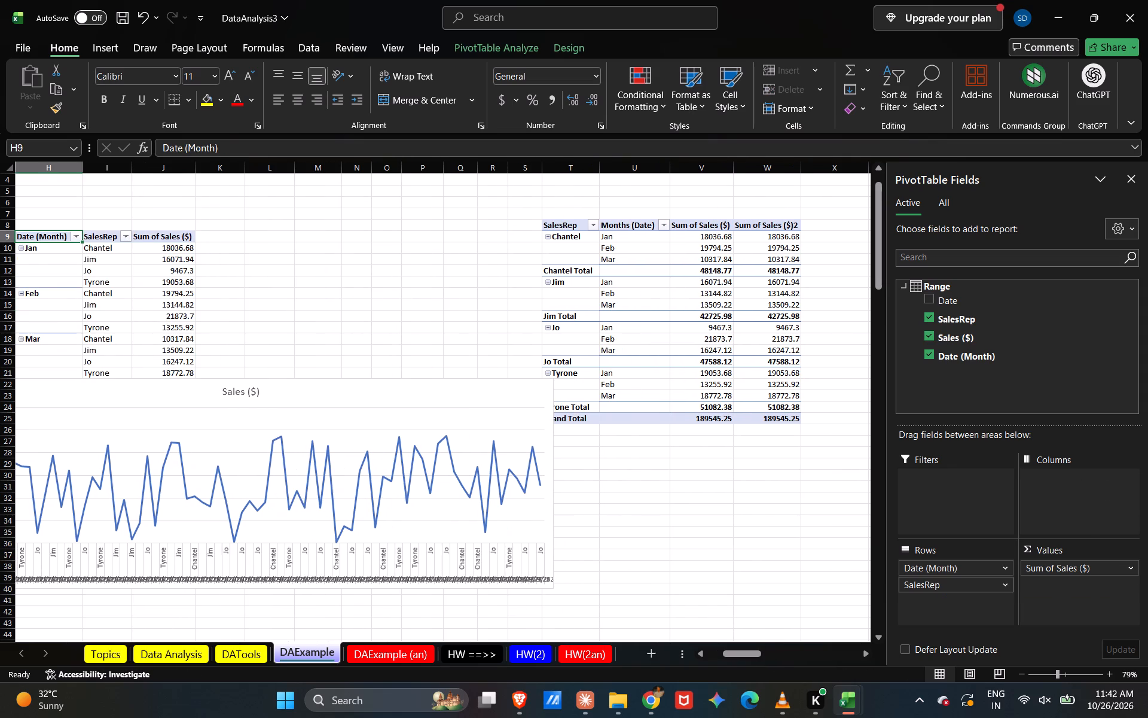
# Close the PivotTable Fields pane and examine the PivotTable at T8 beside the month-first PivotTable and the line chart.
pyautogui.click(752, 421)
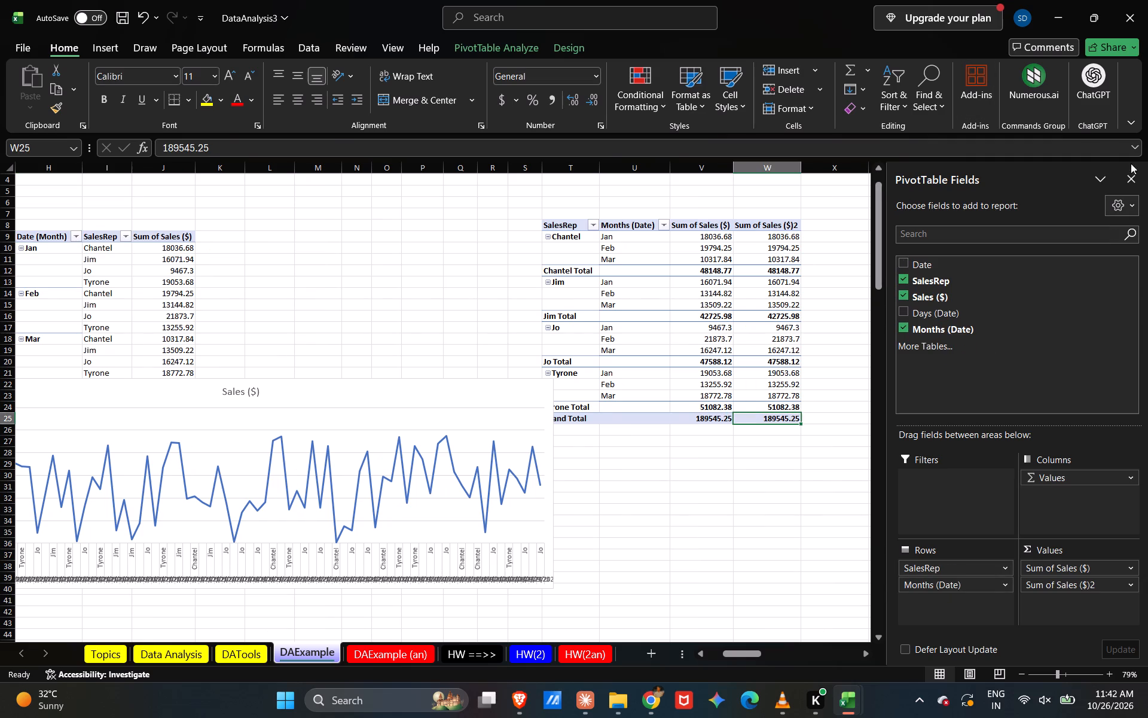
pyautogui.click(1131, 182)
pyautogui.hscroll(1, 613, 370)
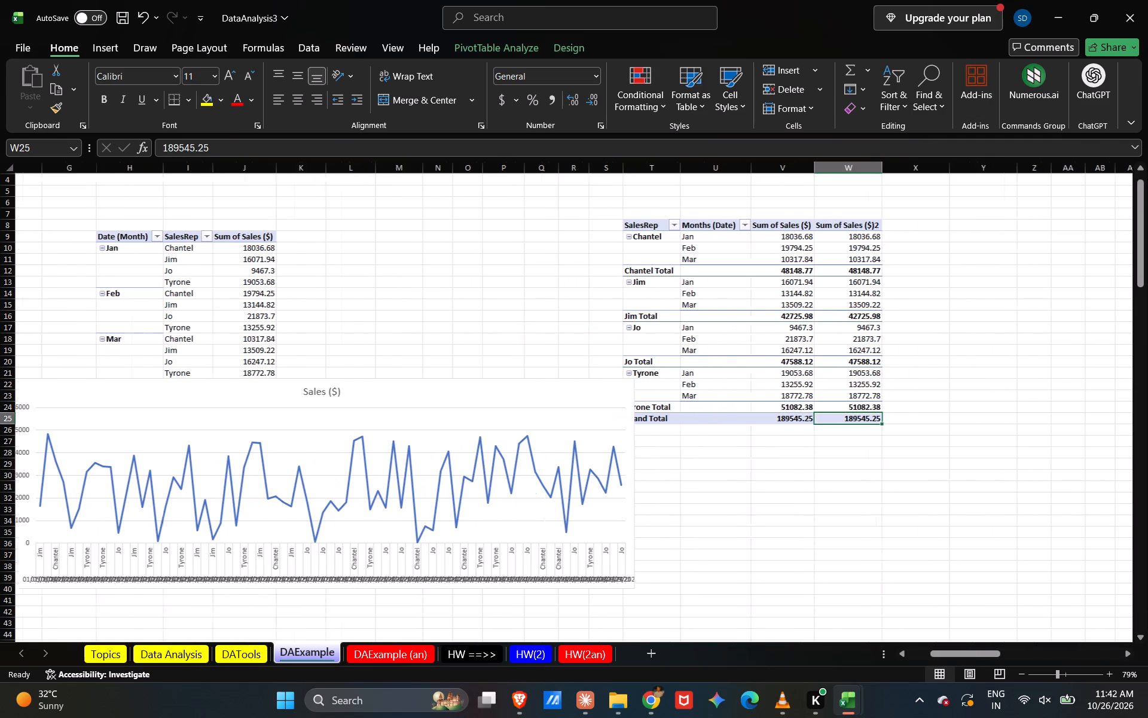
pyautogui.hscroll(2, 613, 370)
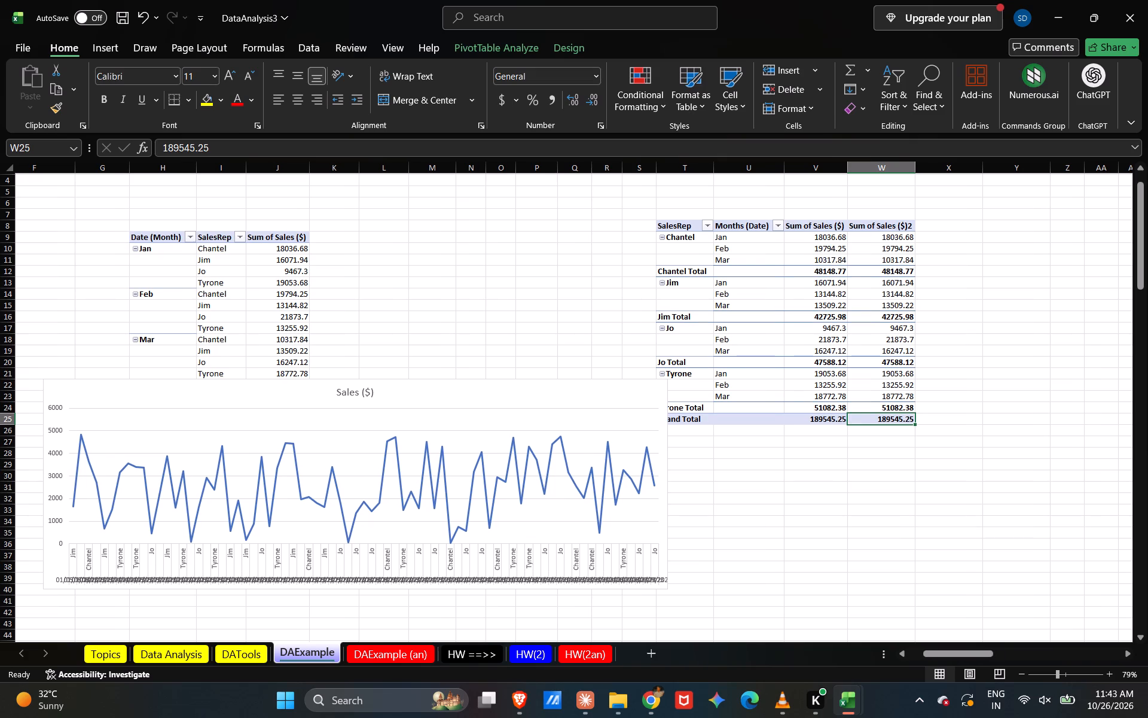
pyautogui.click(748, 330)
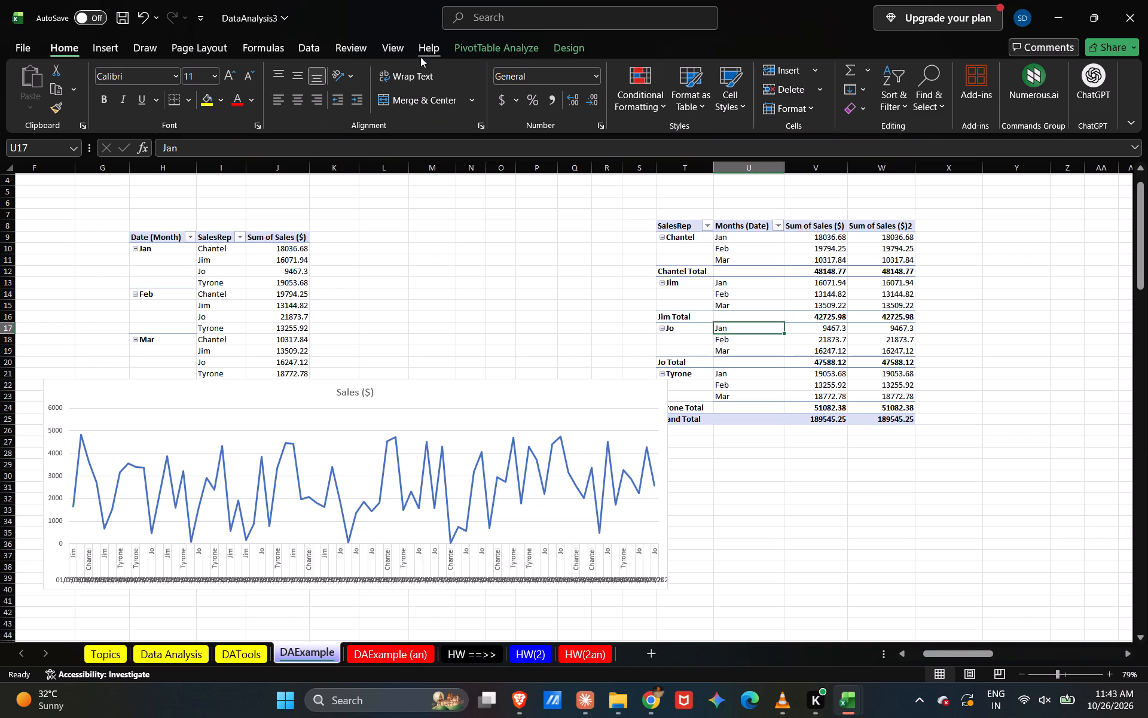
pyautogui.click(779, 254)
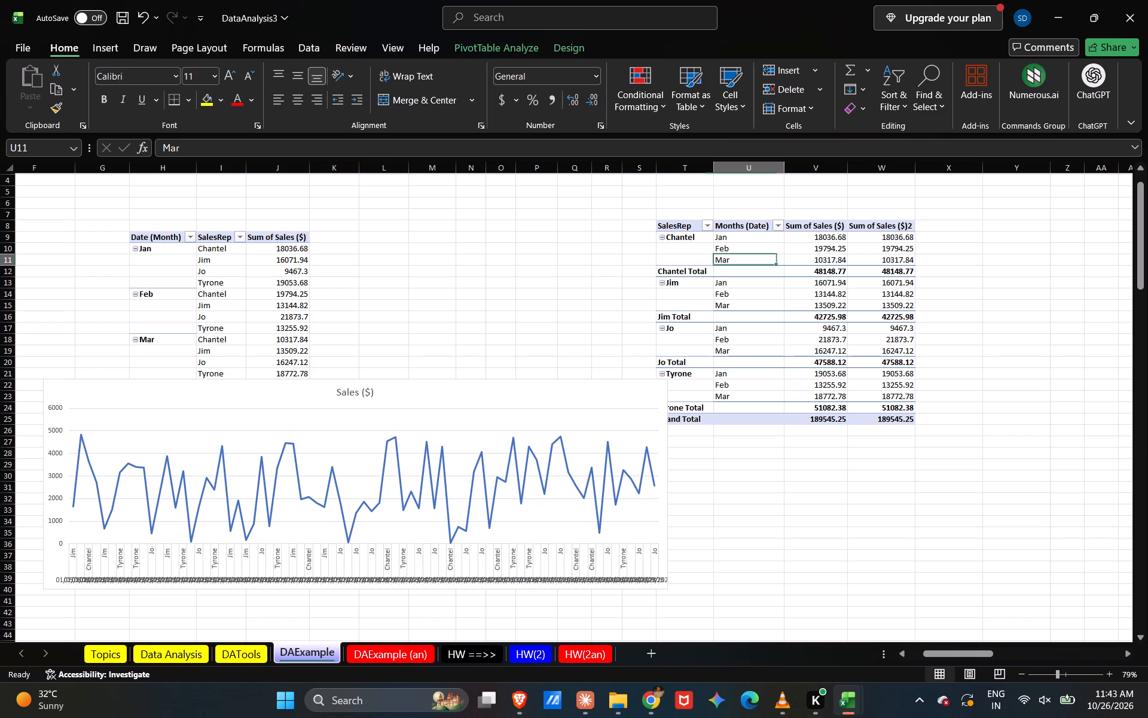
pyautogui.click(689, 229)
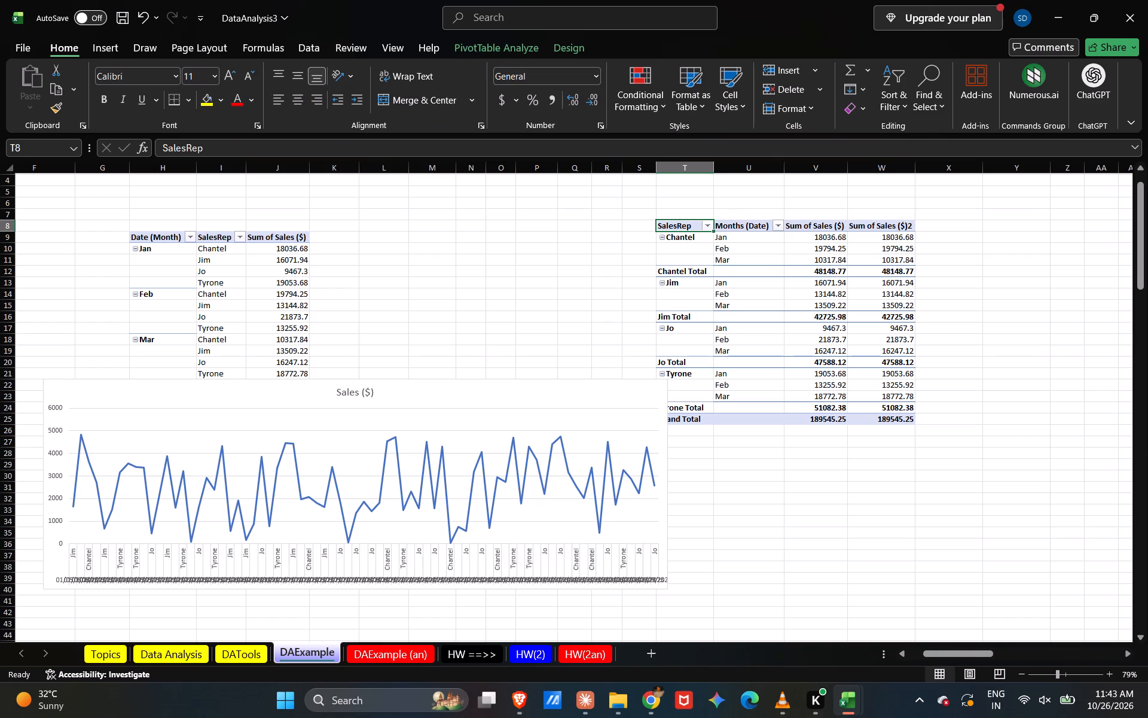
pyautogui.click(776, 420)
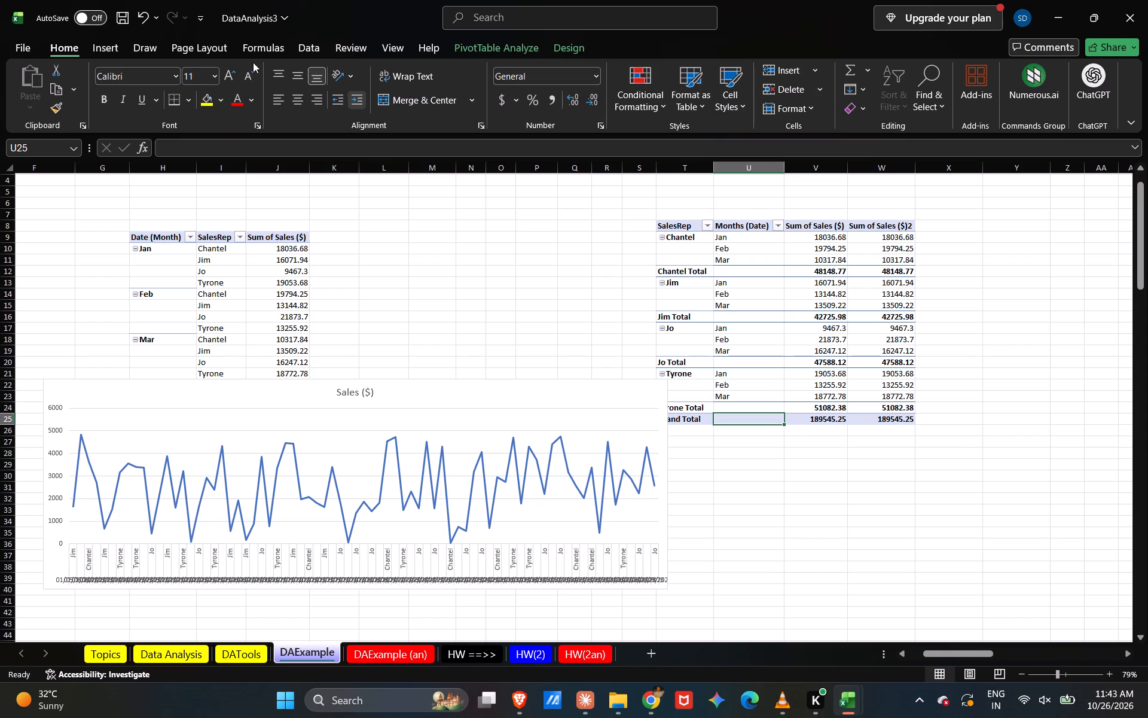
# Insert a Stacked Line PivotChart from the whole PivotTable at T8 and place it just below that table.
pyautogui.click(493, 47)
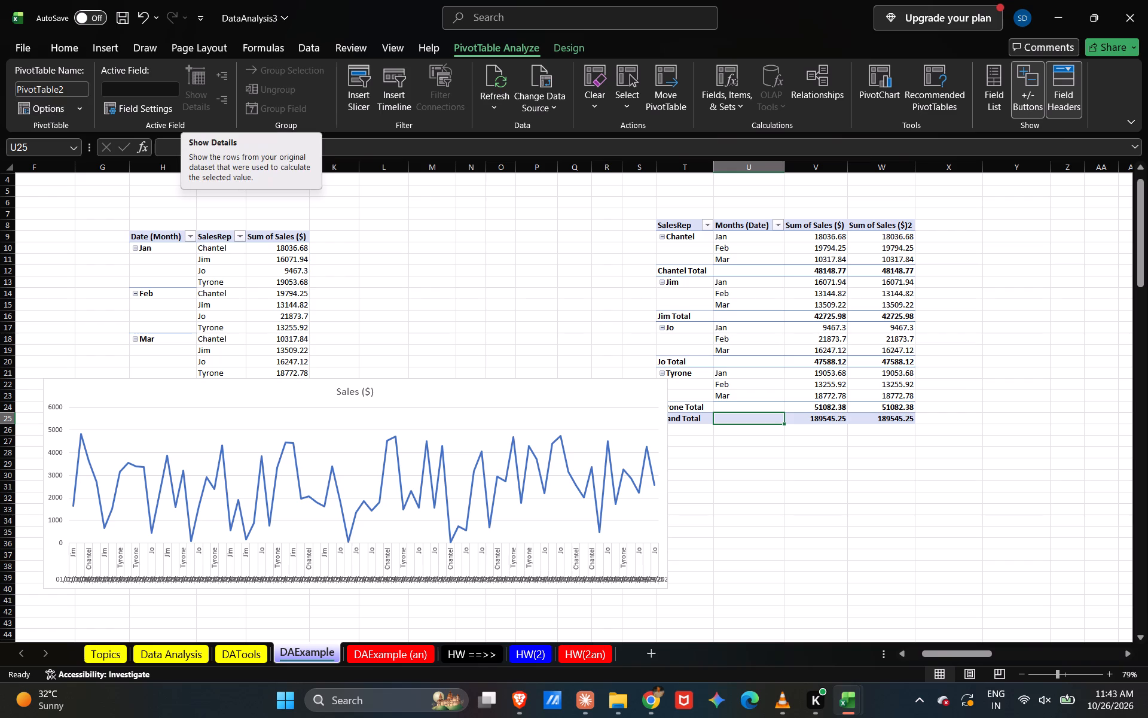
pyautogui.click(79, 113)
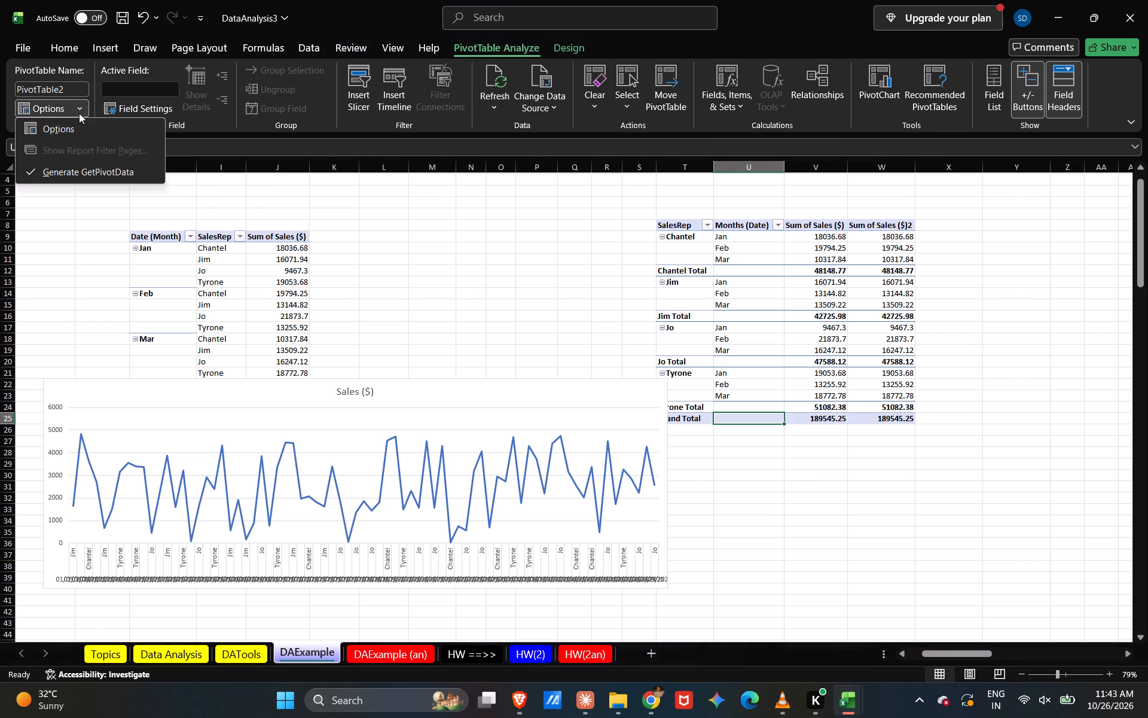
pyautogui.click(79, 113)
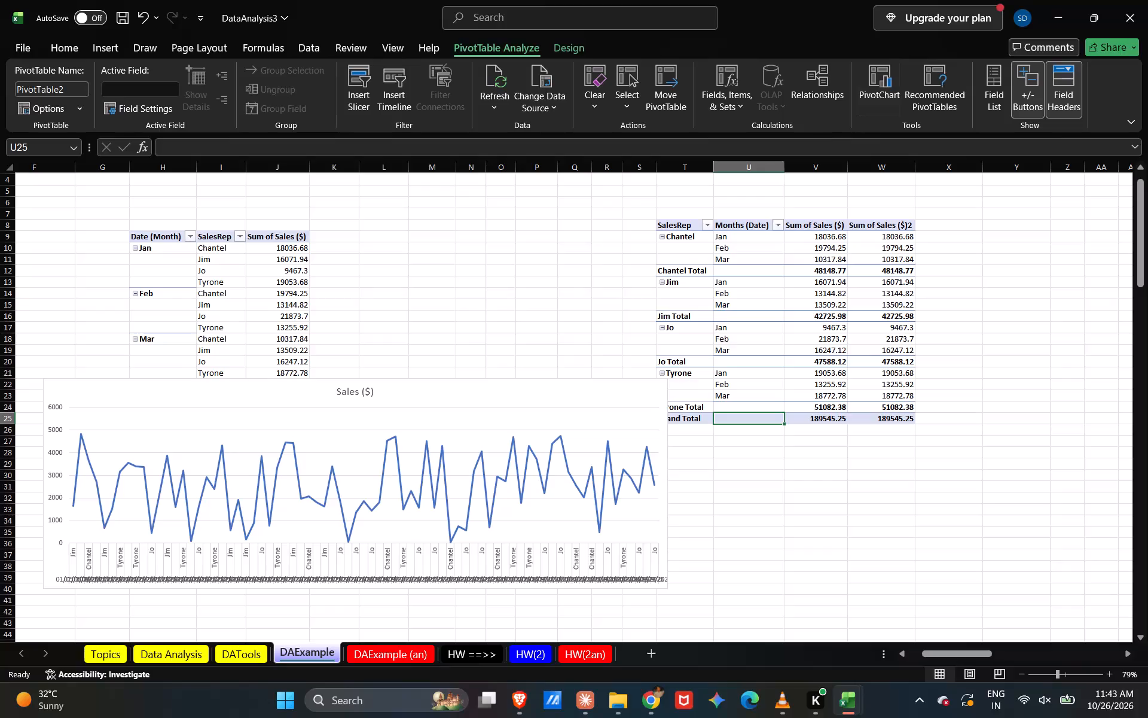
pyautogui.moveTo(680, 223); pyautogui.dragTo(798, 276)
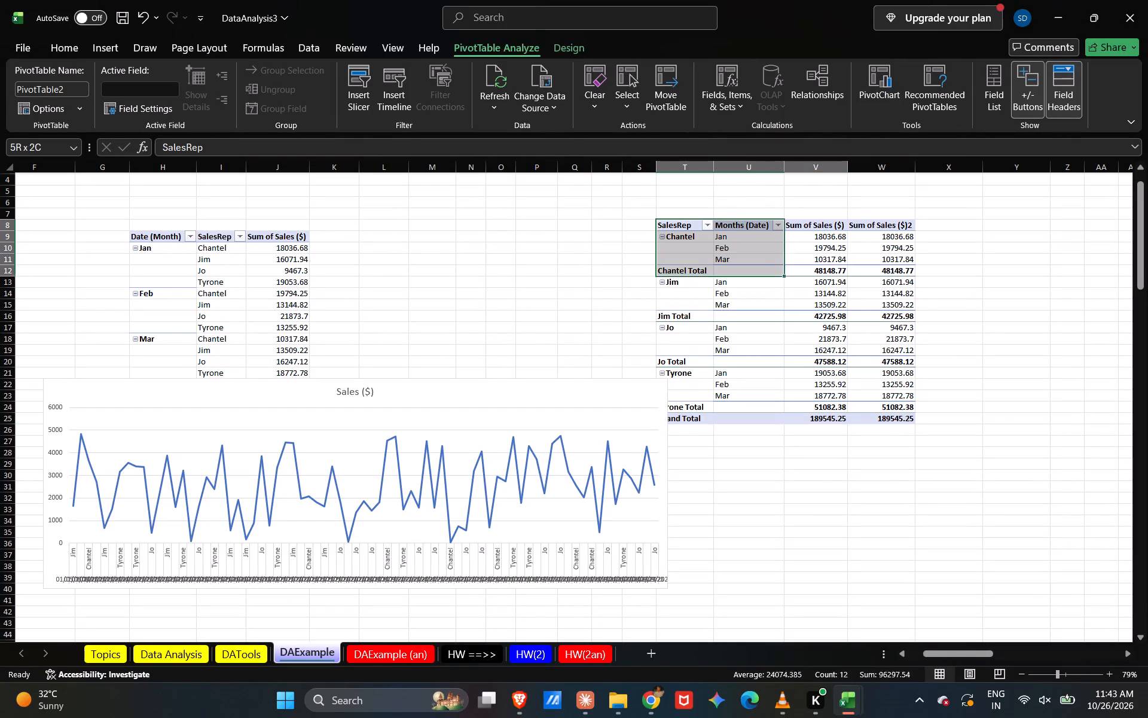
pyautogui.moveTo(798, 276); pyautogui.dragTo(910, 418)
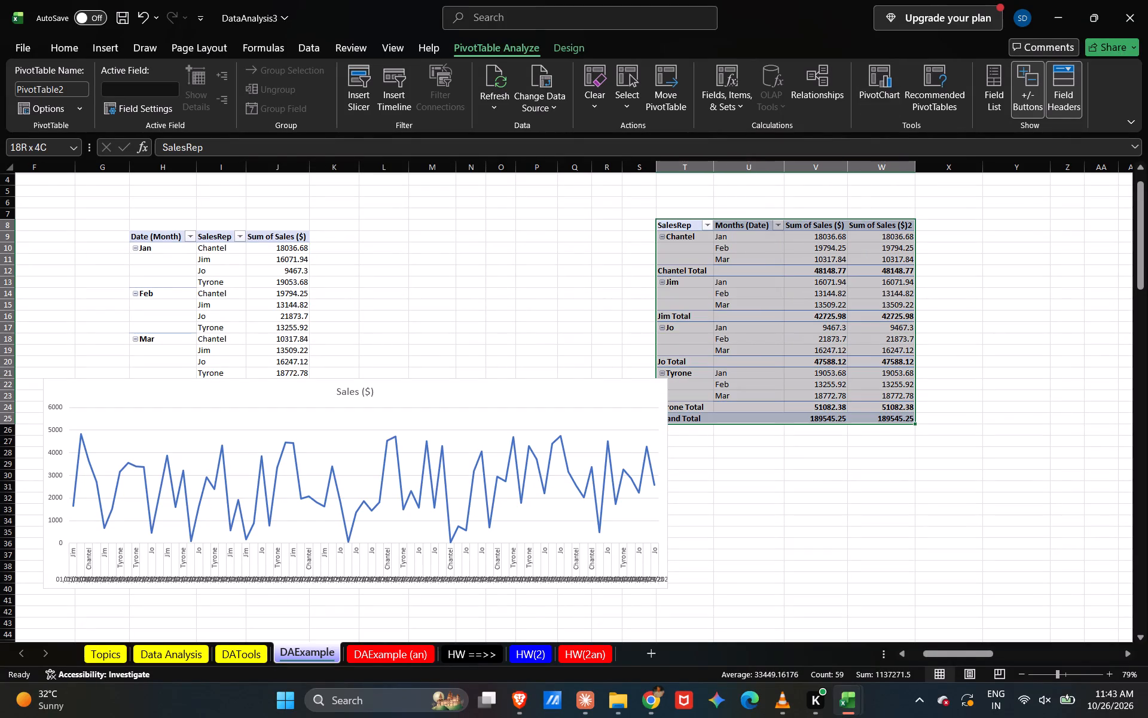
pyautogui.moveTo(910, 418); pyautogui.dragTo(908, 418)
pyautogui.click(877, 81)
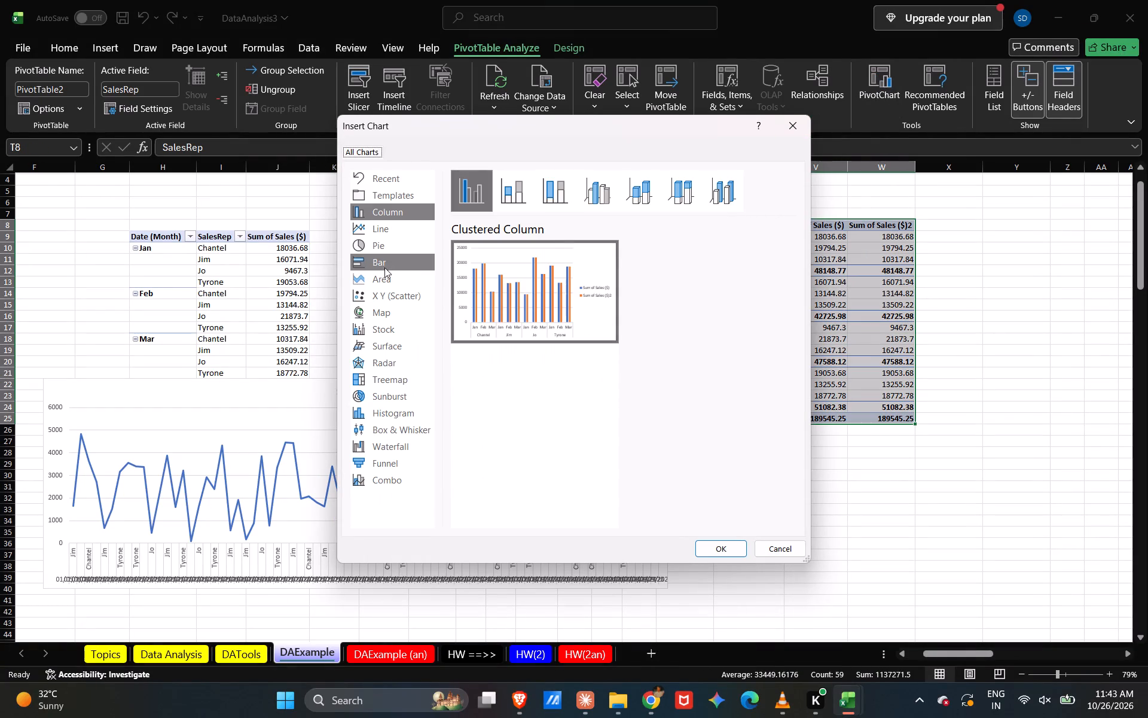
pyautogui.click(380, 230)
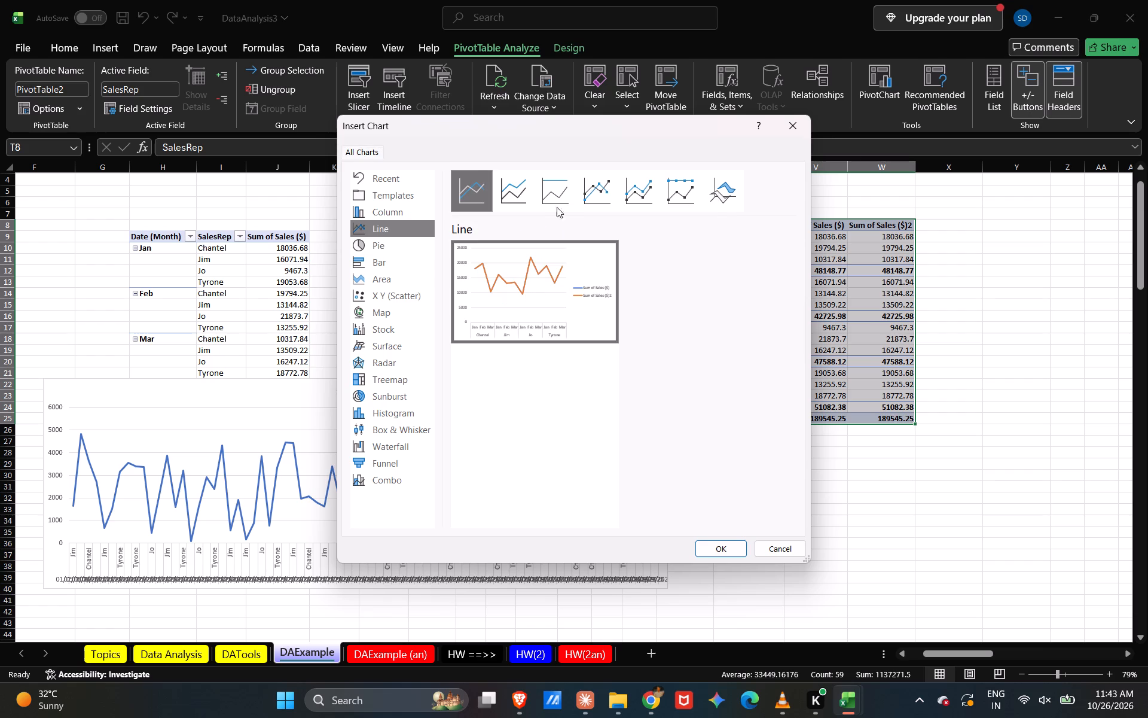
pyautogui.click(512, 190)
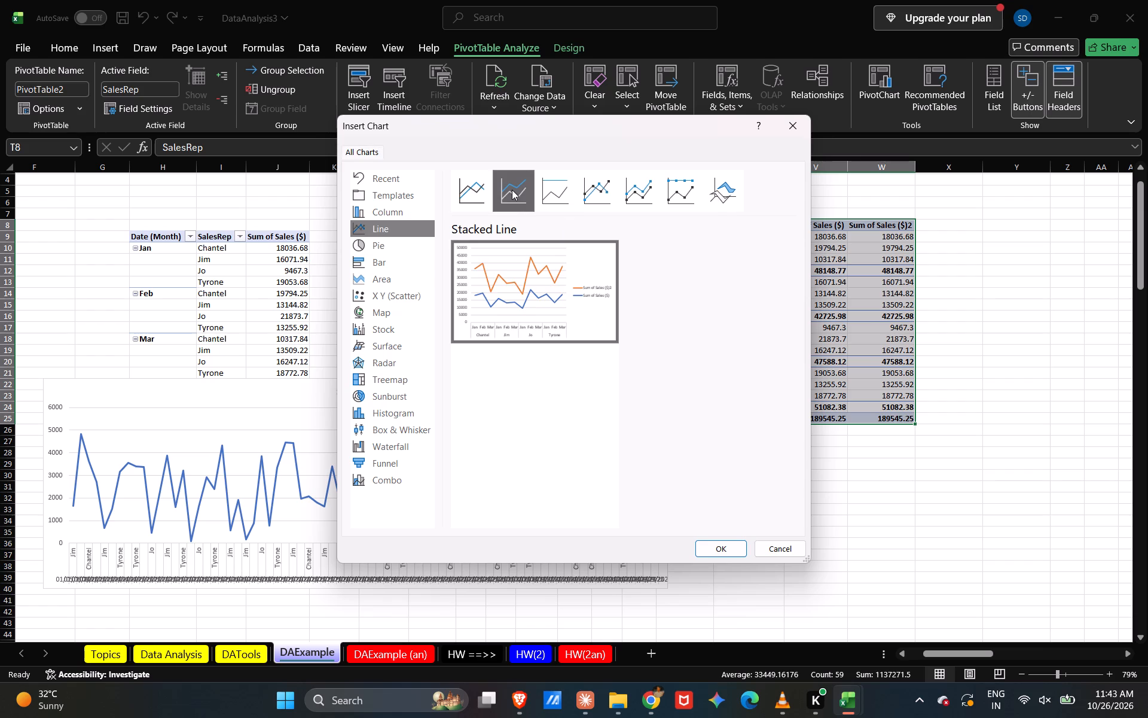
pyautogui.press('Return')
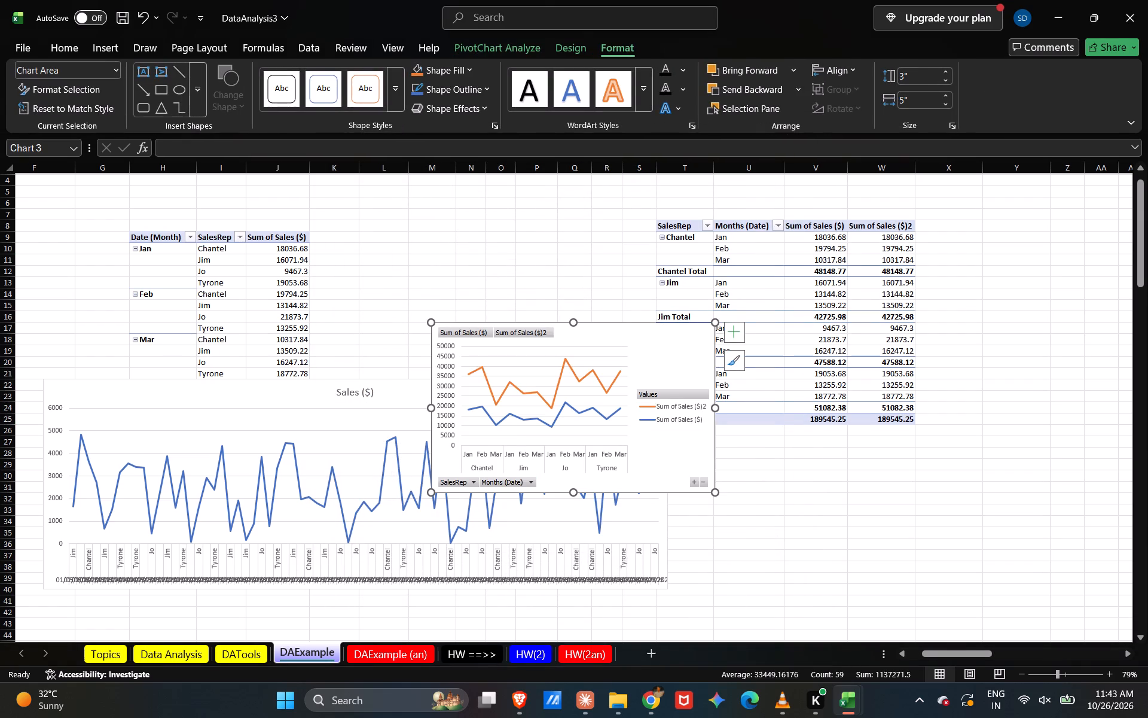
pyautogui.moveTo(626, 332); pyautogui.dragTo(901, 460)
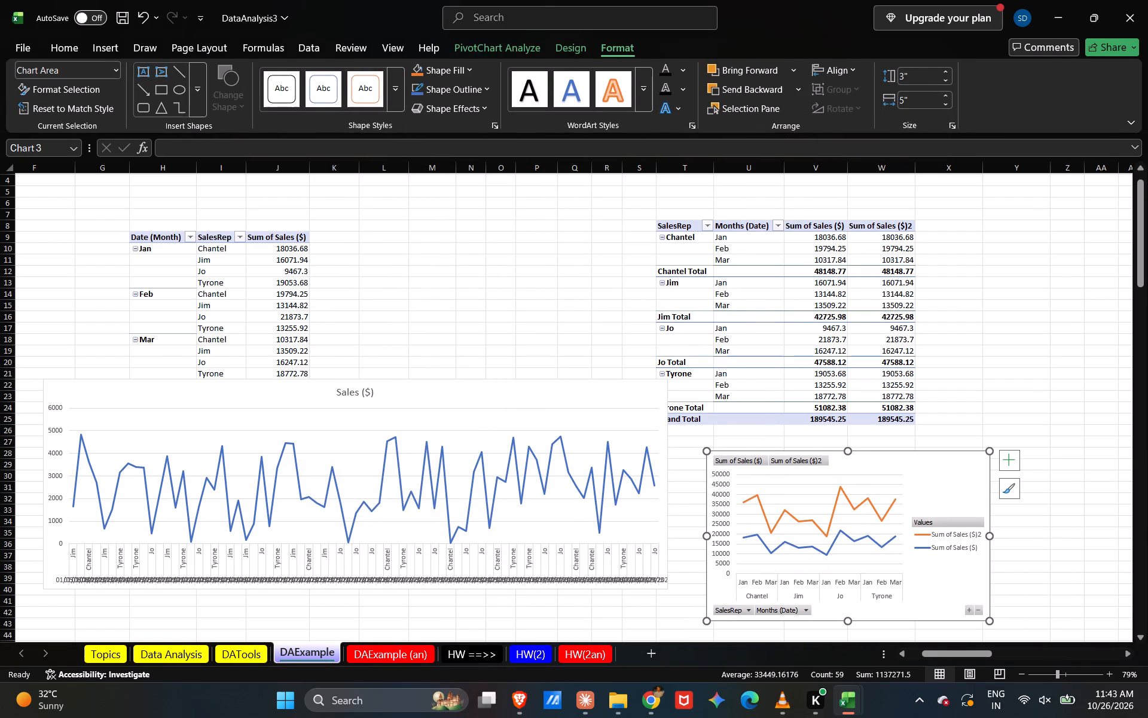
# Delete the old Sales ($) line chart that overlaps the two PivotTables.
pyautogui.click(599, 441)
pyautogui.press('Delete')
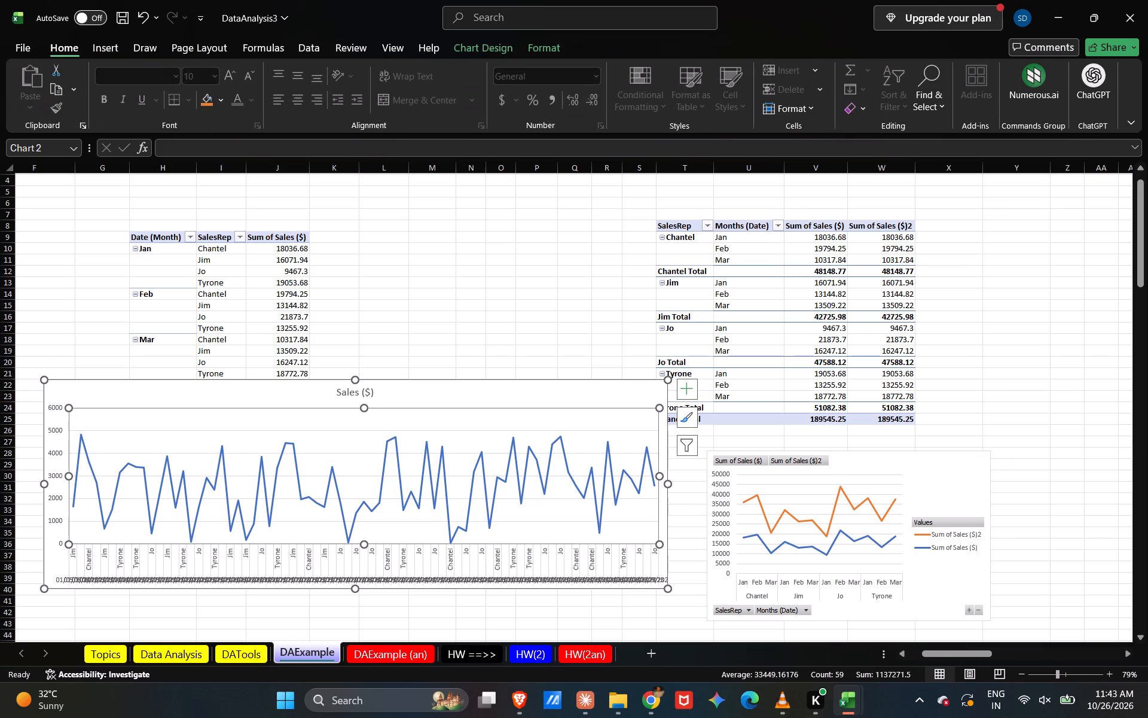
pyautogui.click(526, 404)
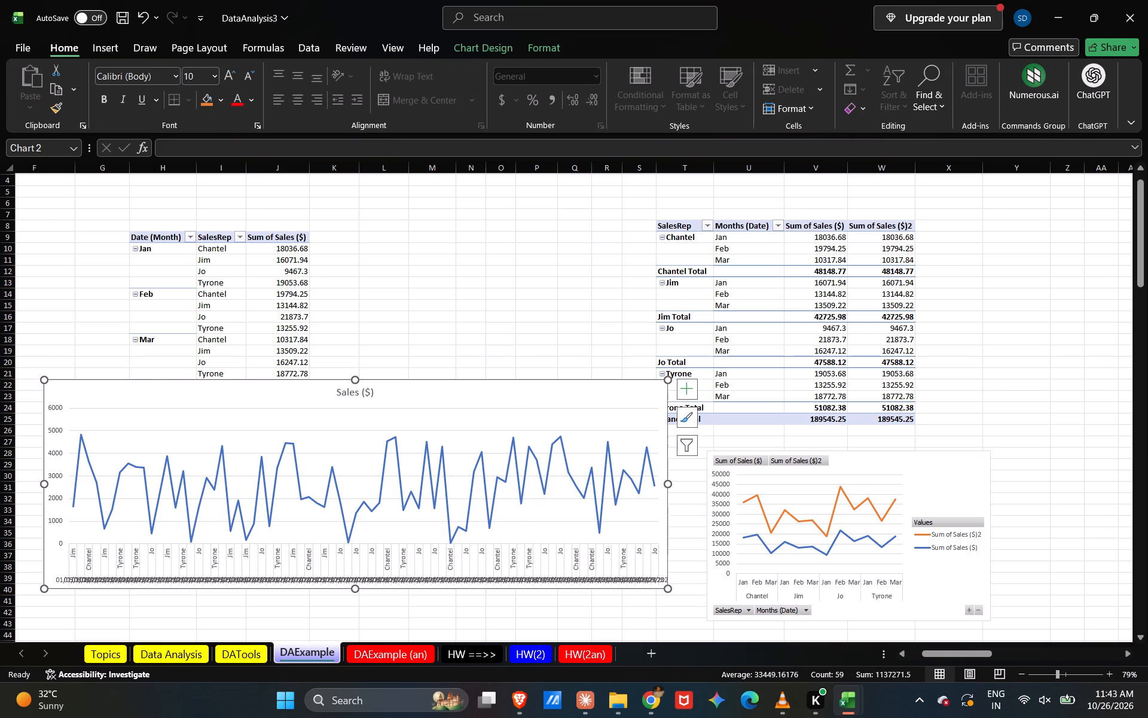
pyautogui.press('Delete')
# Examine the headers and values of the PivotTable at T8 against the two series plotted in its PivotChart.
pyautogui.click(432, 474)
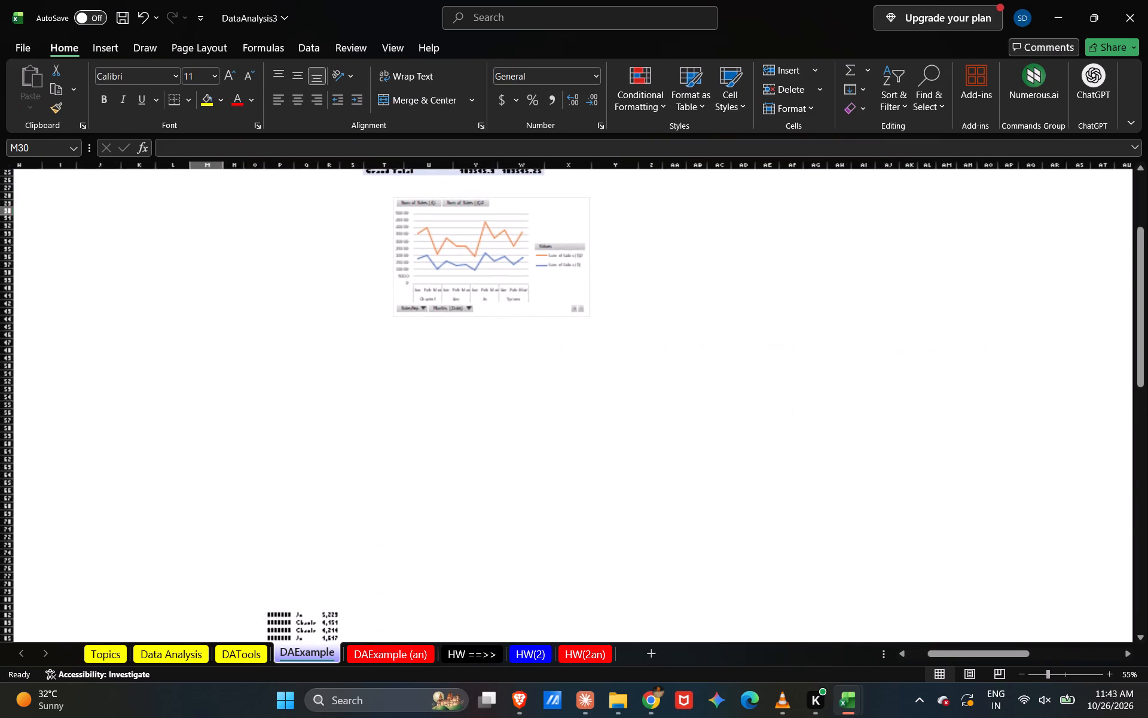
pyautogui.scroll(3, 459, 248)
pyautogui.hscroll(-1, 374, 328)
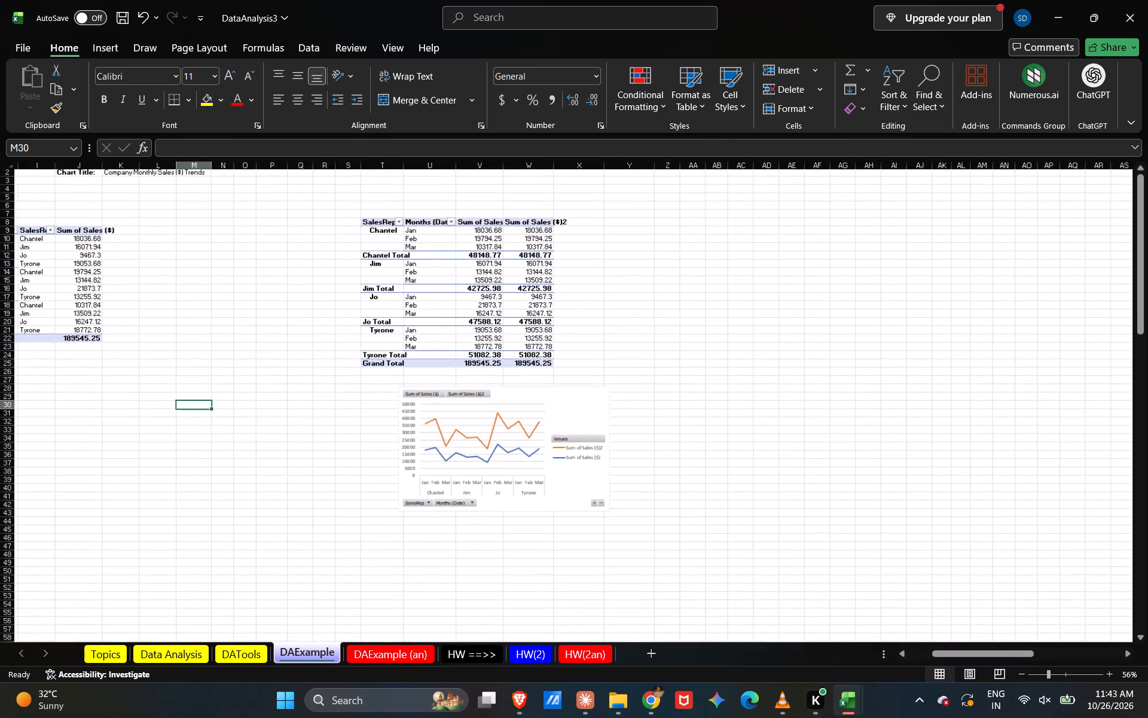
pyautogui.hscroll(-1, 374, 328)
pyautogui.scroll(1, 720, 378)
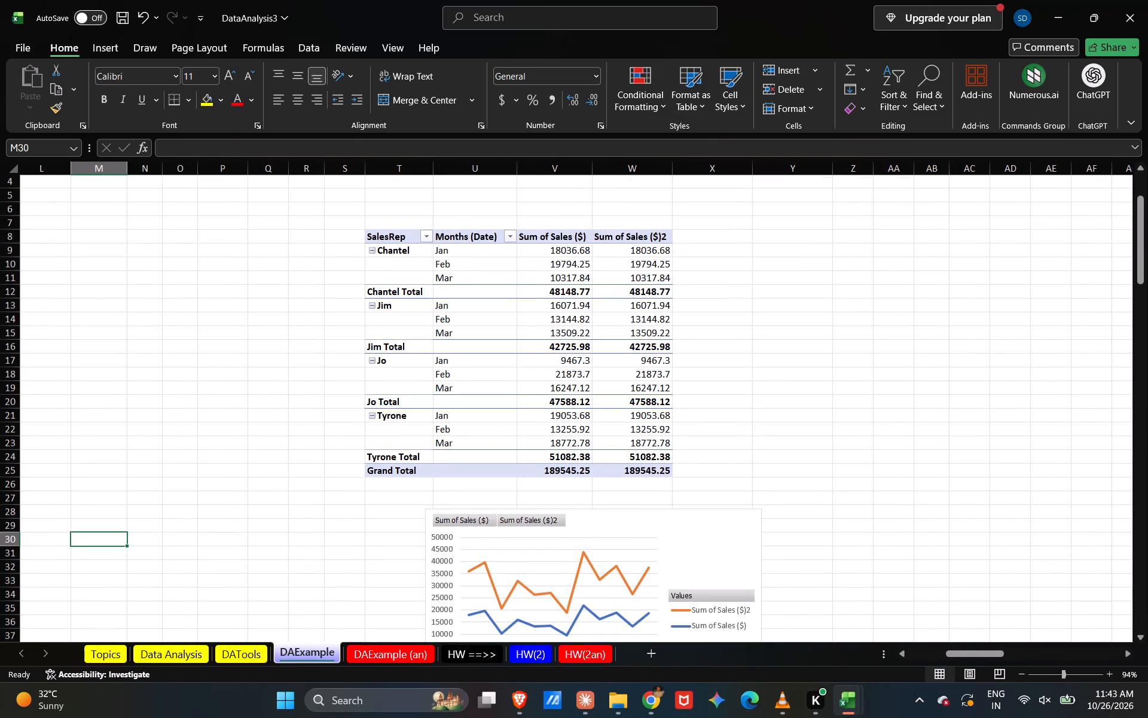
pyautogui.scroll(1, 720, 378)
pyautogui.scroll(-1, 720, 378)
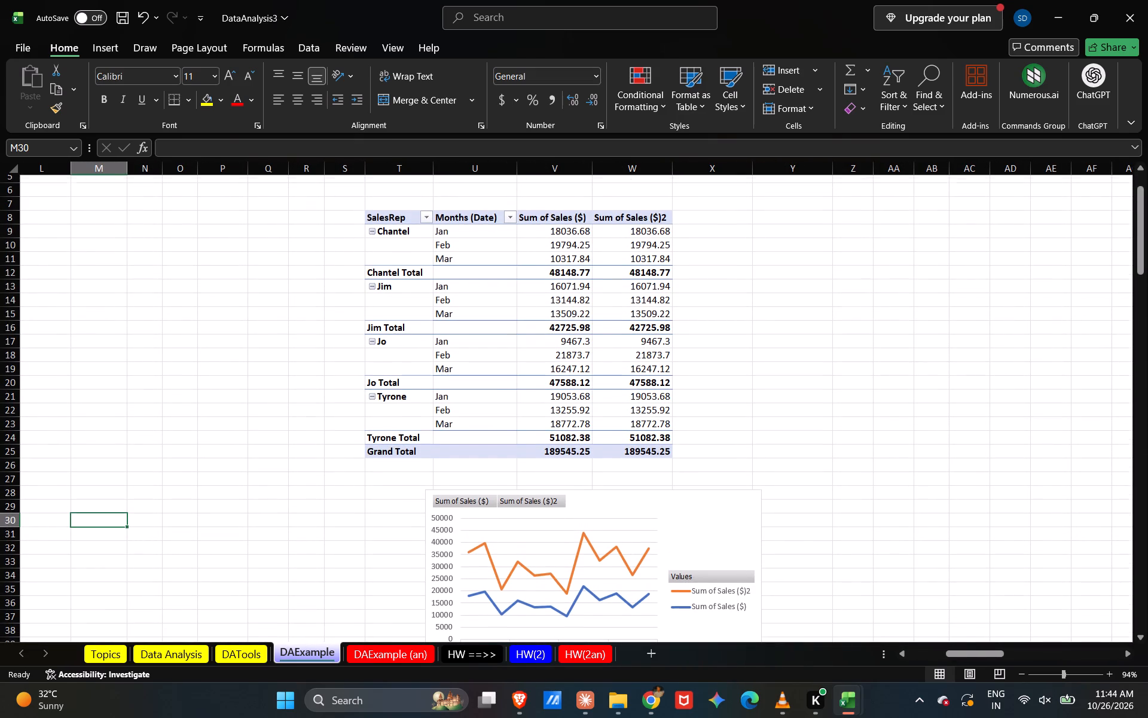
pyautogui.scroll(-1, 720, 378)
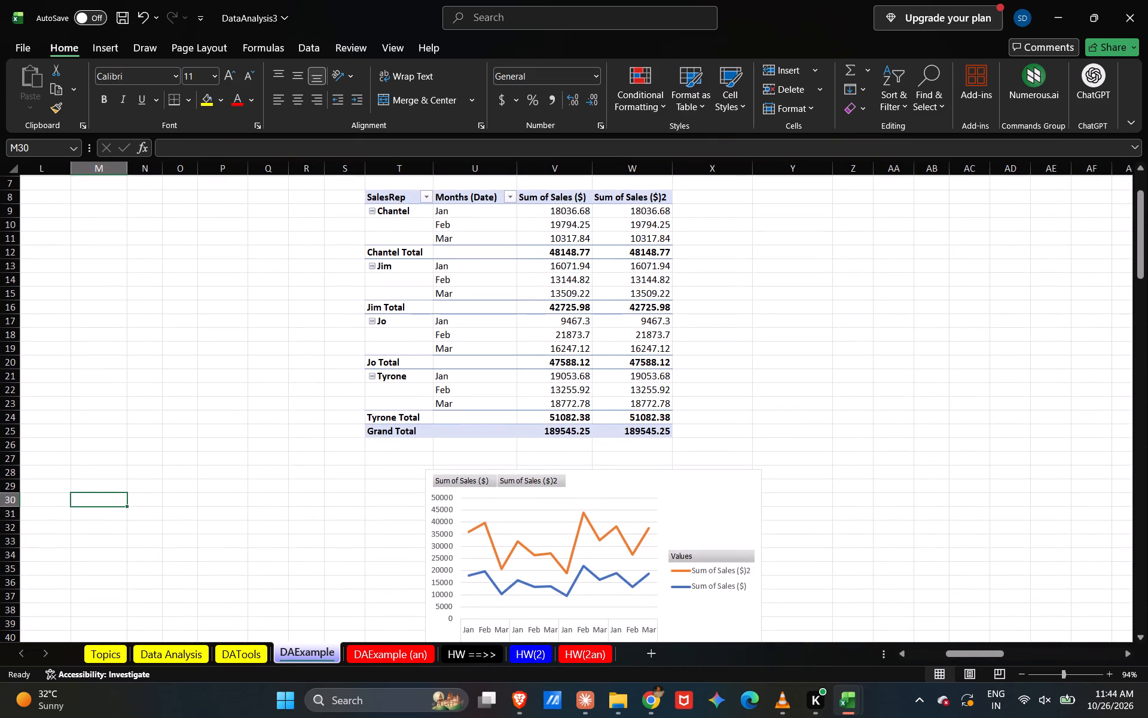
pyautogui.click(576, 241)
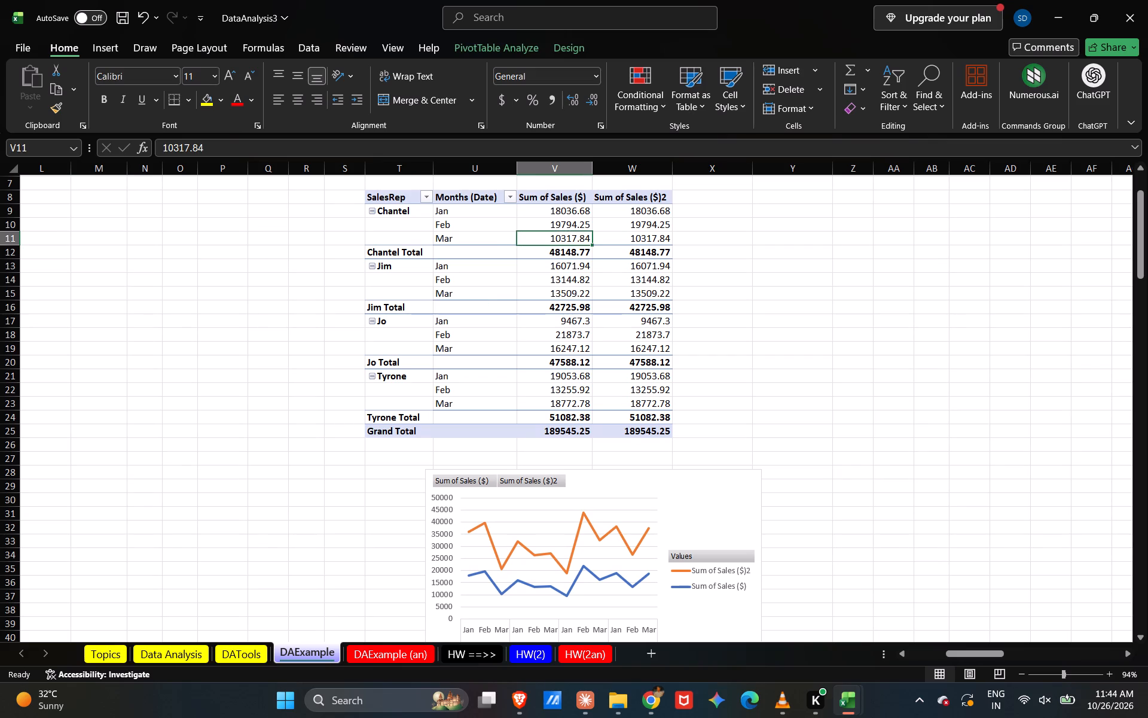
pyautogui.click(630, 202)
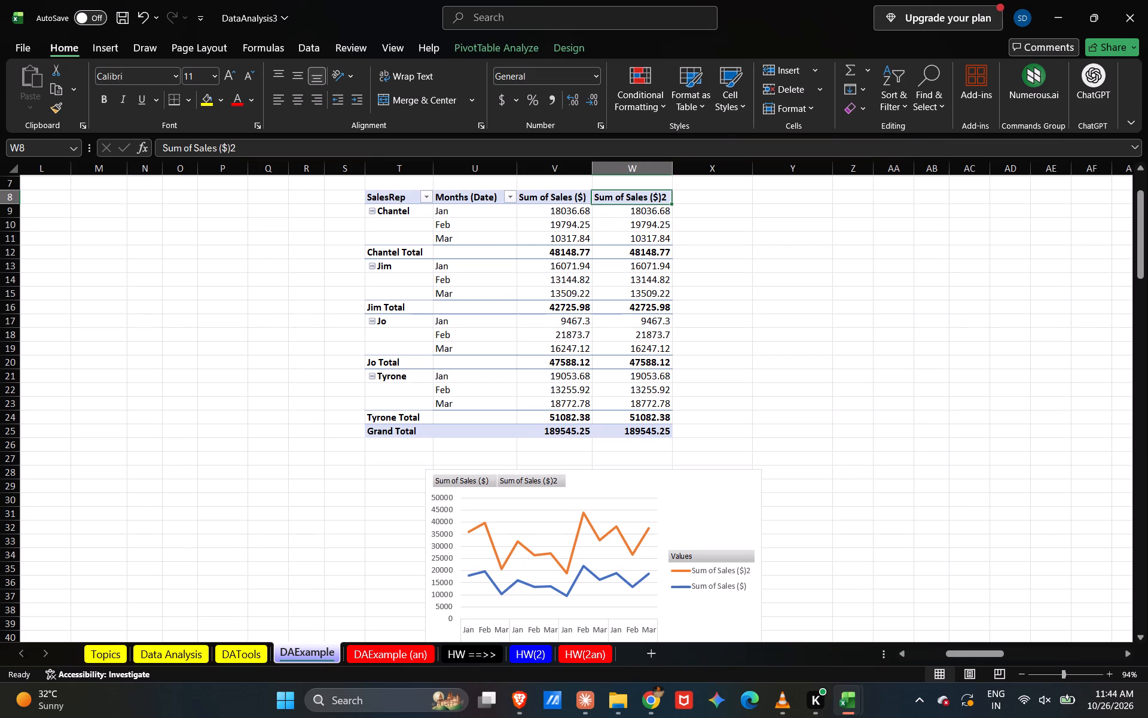
pyautogui.click(638, 265)
pyautogui.click(494, 200)
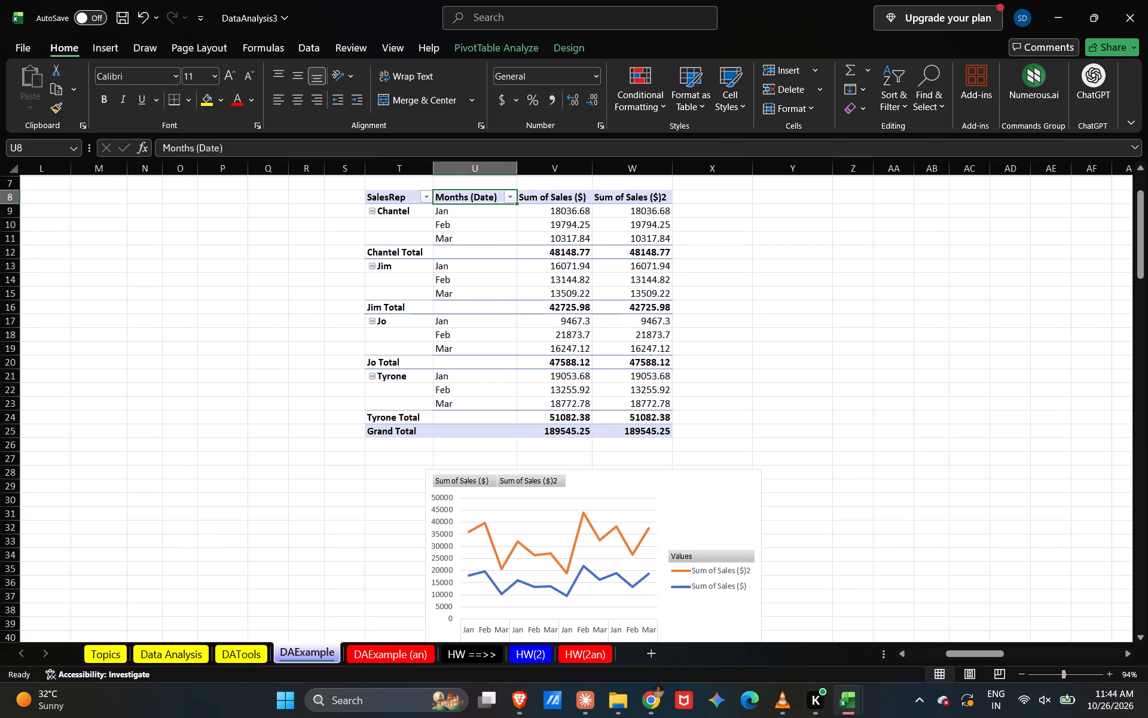
pyautogui.click(575, 206)
pyautogui.click(497, 45)
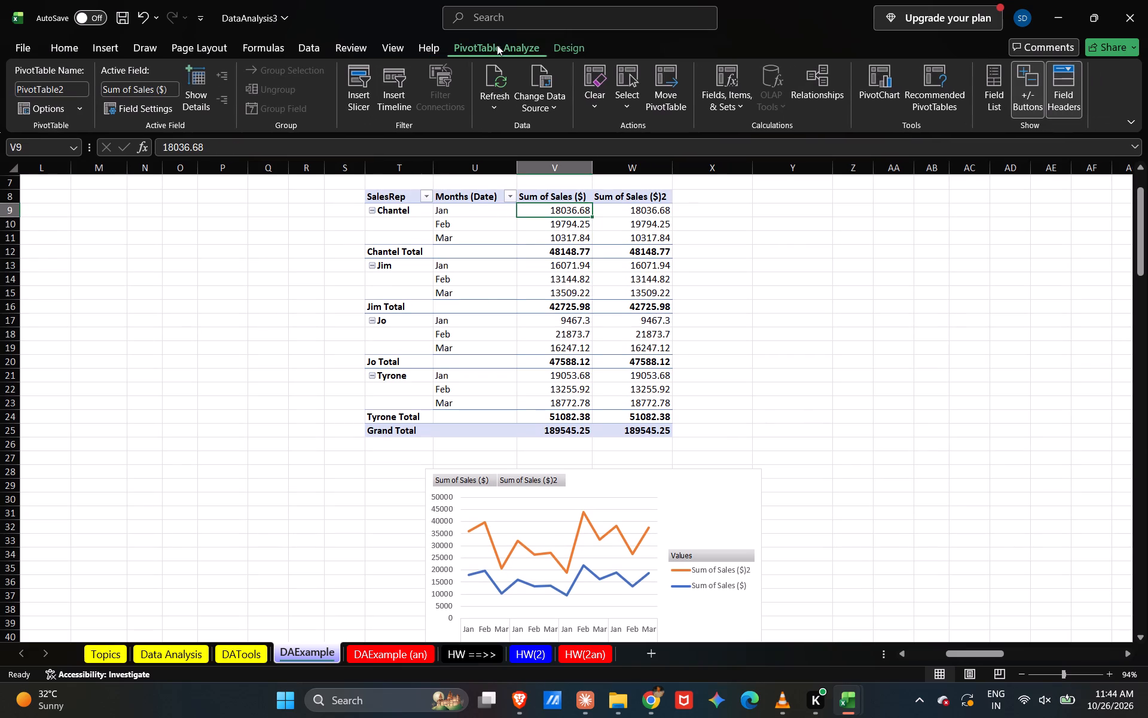
pyautogui.click(475, 253)
pyautogui.doubleClick(475, 197)
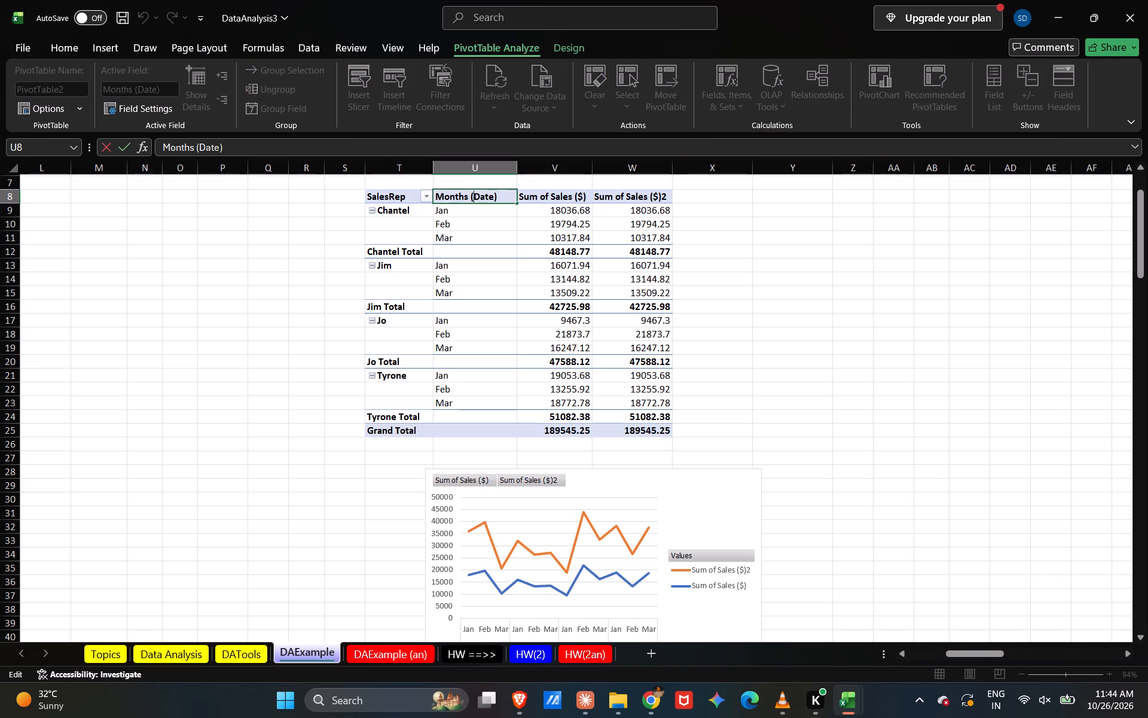
pyautogui.click(505, 295)
pyautogui.click(631, 202)
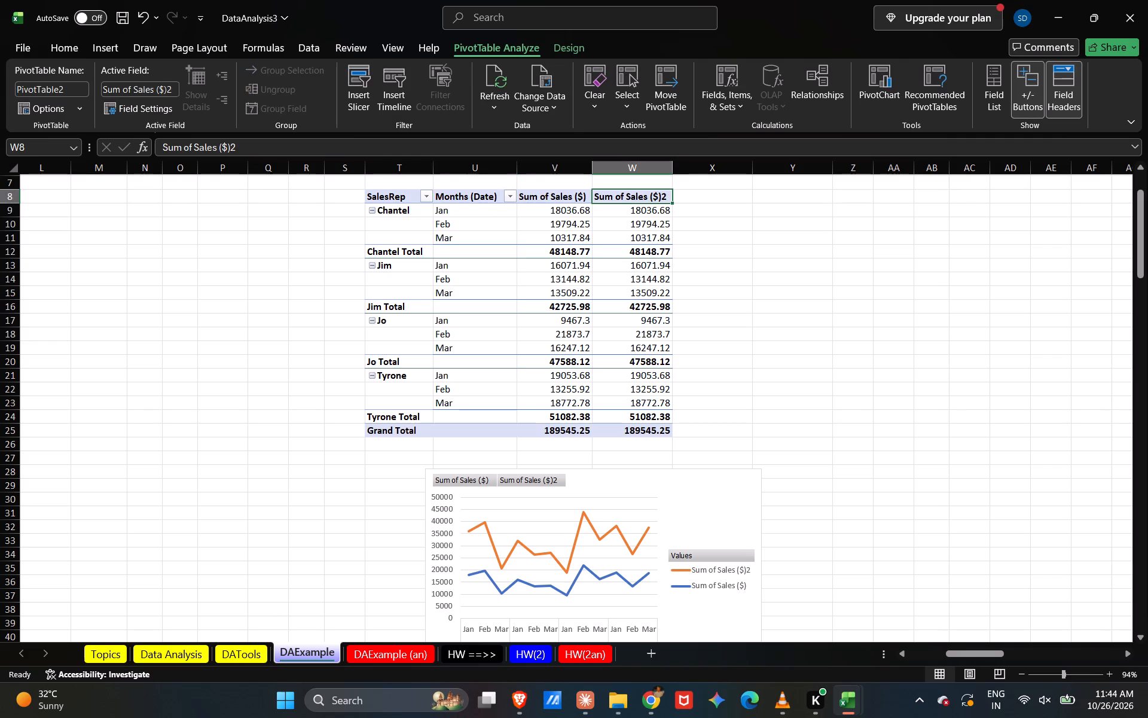
pyautogui.click(631, 202)
pyautogui.click(670, 534)
pyautogui.click(635, 358)
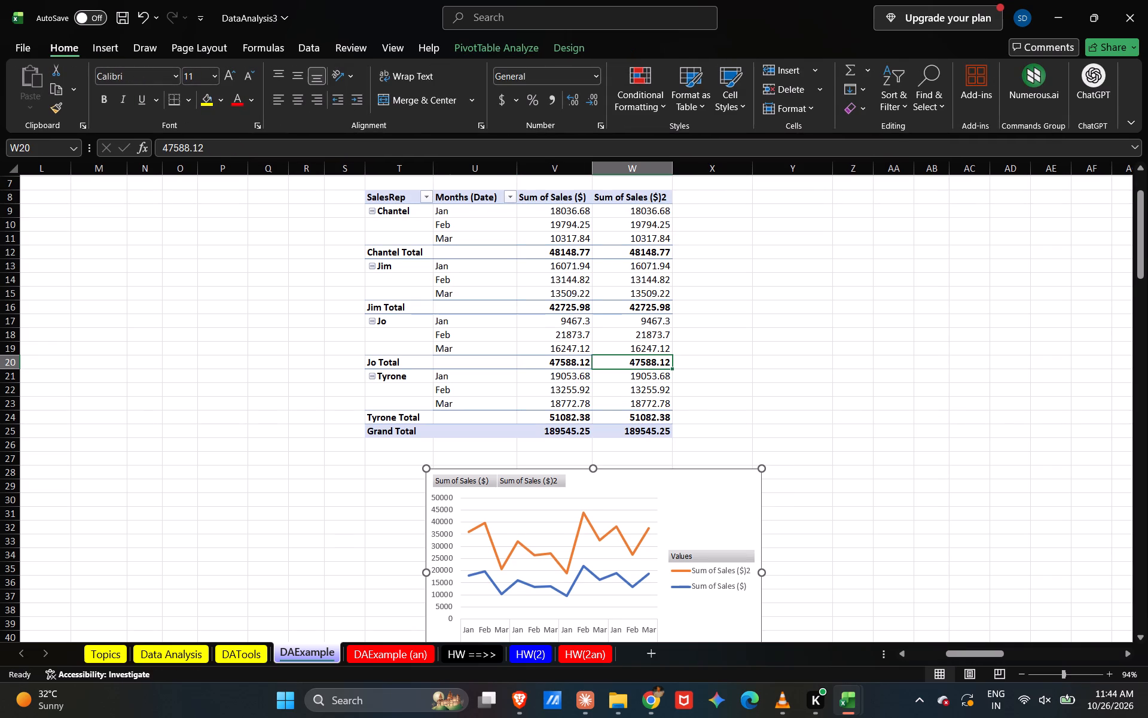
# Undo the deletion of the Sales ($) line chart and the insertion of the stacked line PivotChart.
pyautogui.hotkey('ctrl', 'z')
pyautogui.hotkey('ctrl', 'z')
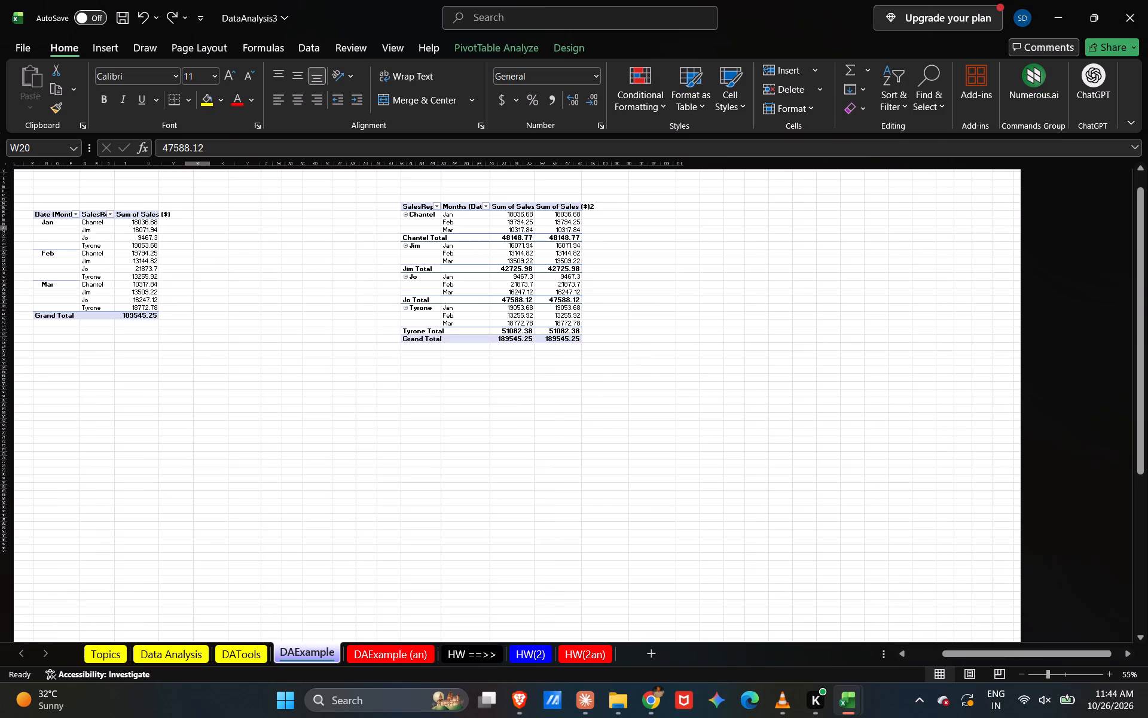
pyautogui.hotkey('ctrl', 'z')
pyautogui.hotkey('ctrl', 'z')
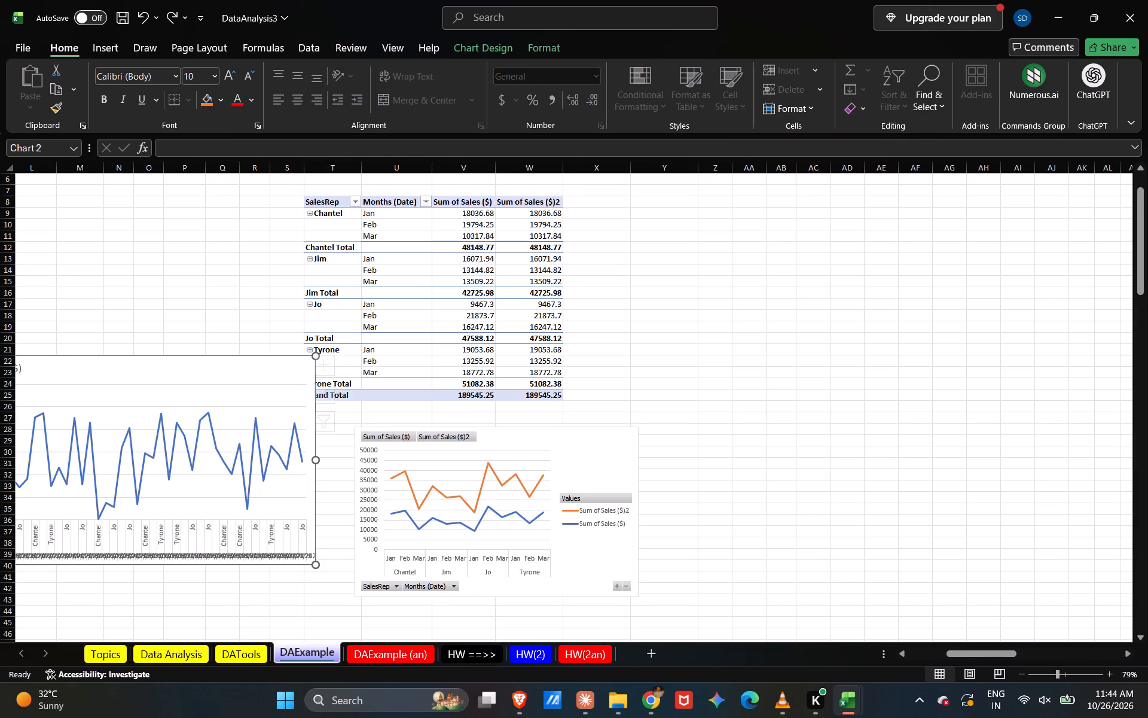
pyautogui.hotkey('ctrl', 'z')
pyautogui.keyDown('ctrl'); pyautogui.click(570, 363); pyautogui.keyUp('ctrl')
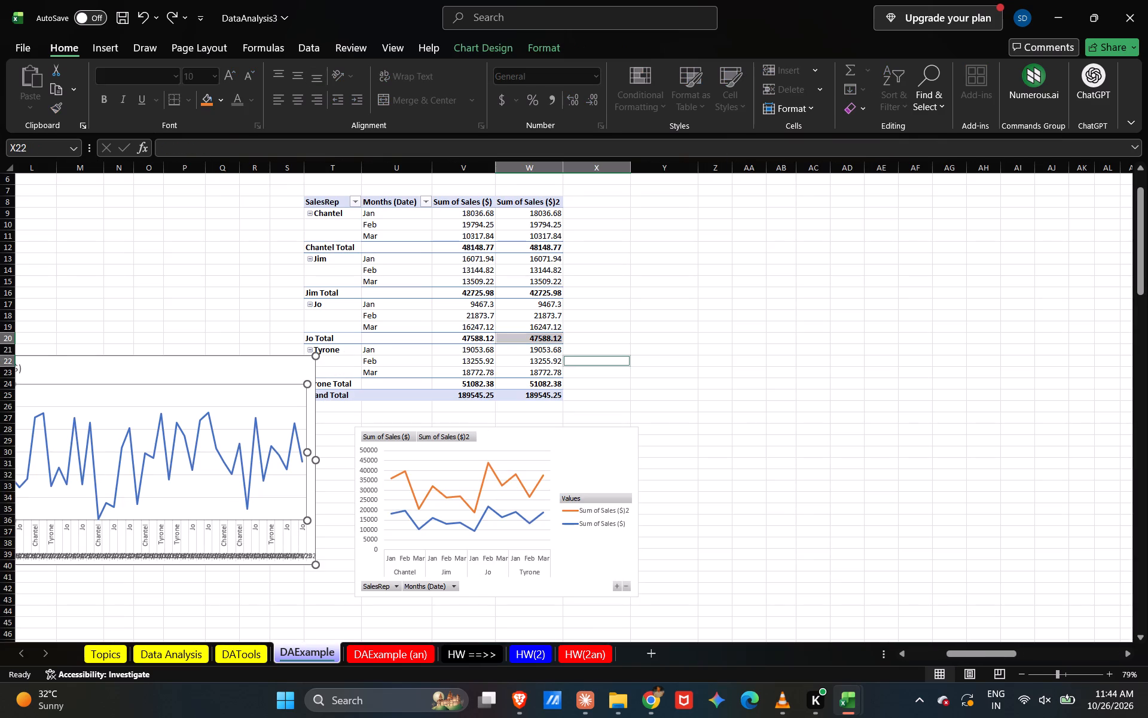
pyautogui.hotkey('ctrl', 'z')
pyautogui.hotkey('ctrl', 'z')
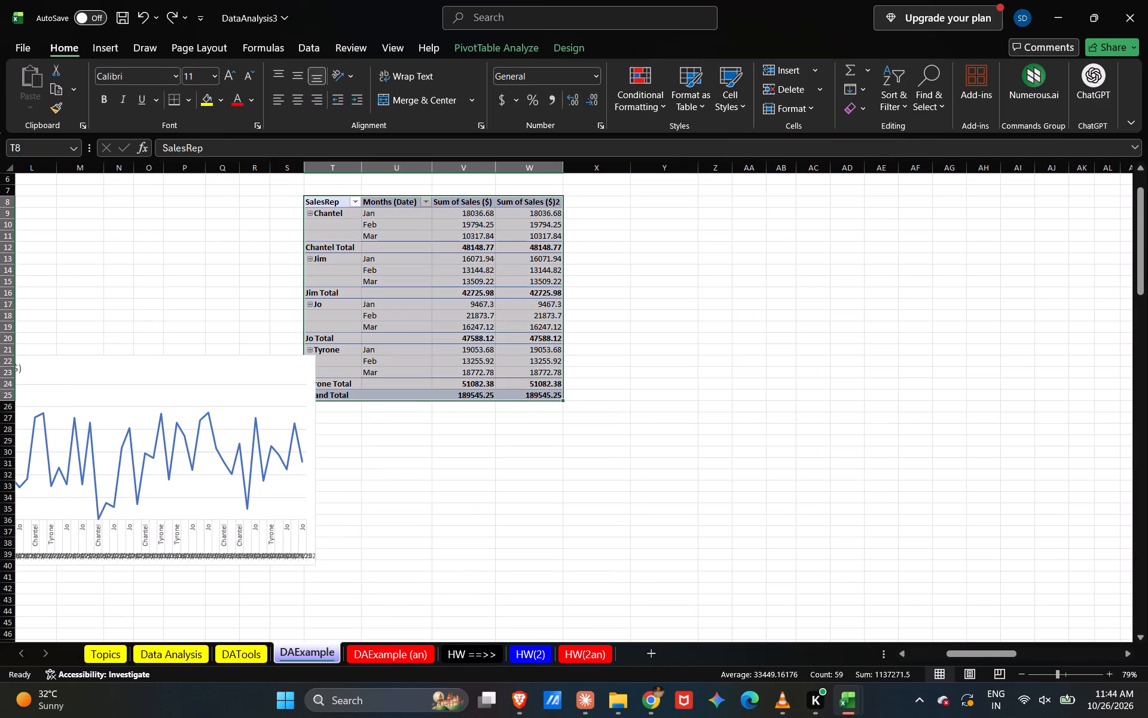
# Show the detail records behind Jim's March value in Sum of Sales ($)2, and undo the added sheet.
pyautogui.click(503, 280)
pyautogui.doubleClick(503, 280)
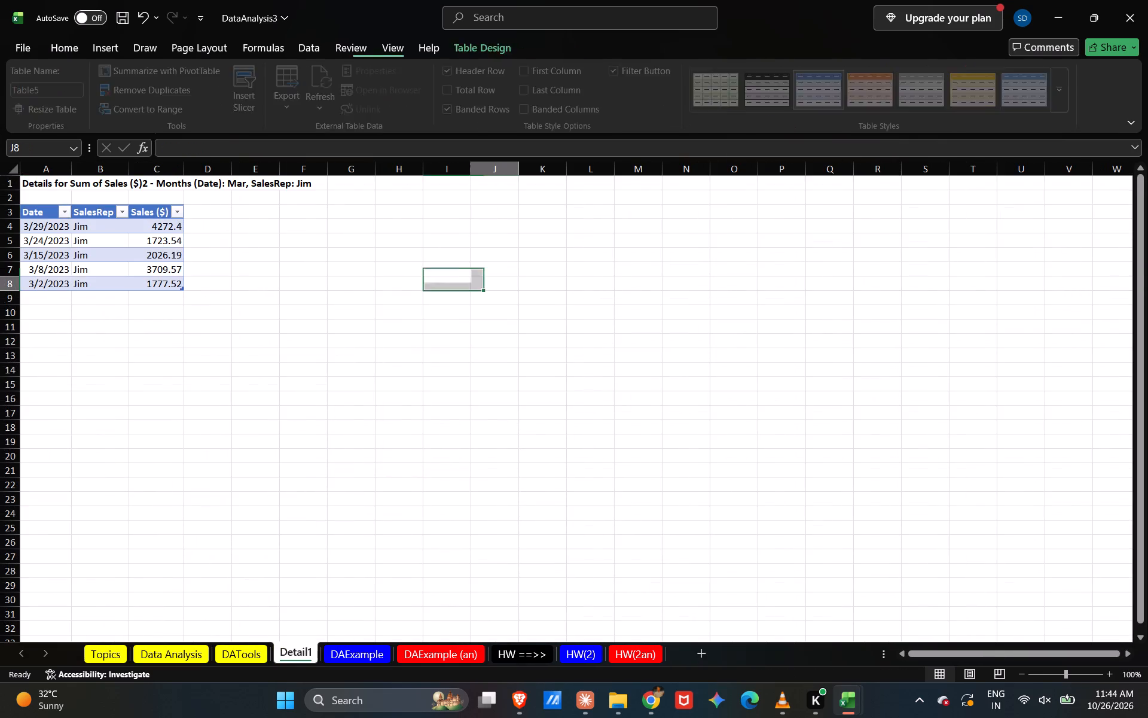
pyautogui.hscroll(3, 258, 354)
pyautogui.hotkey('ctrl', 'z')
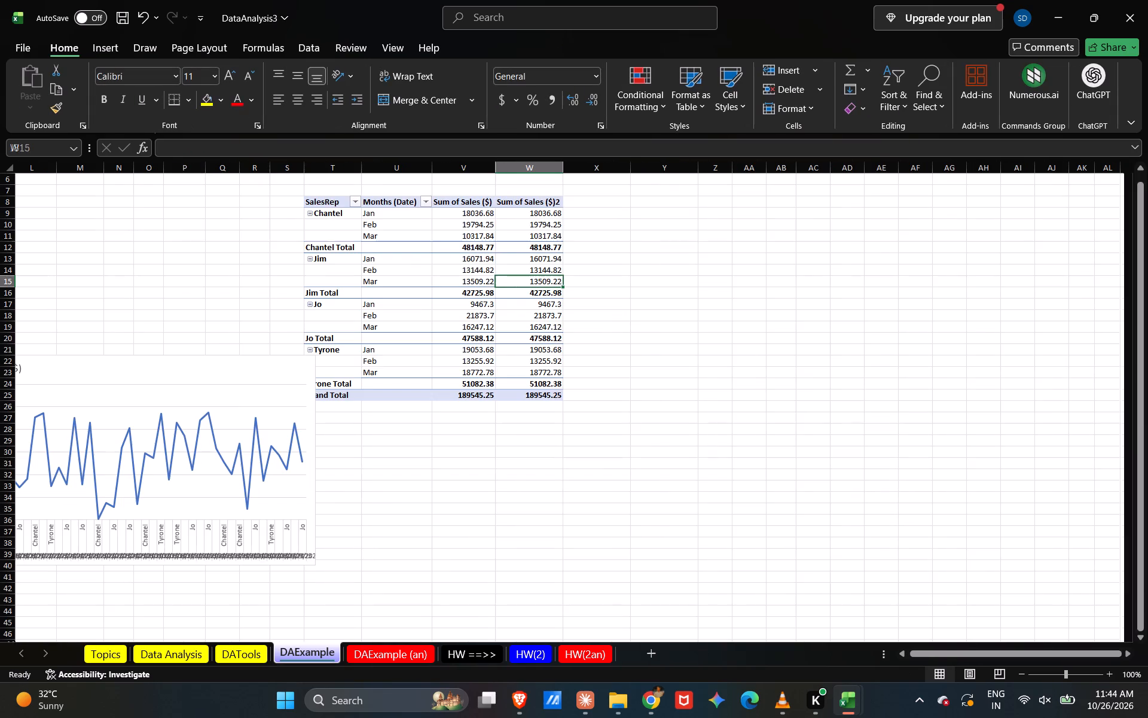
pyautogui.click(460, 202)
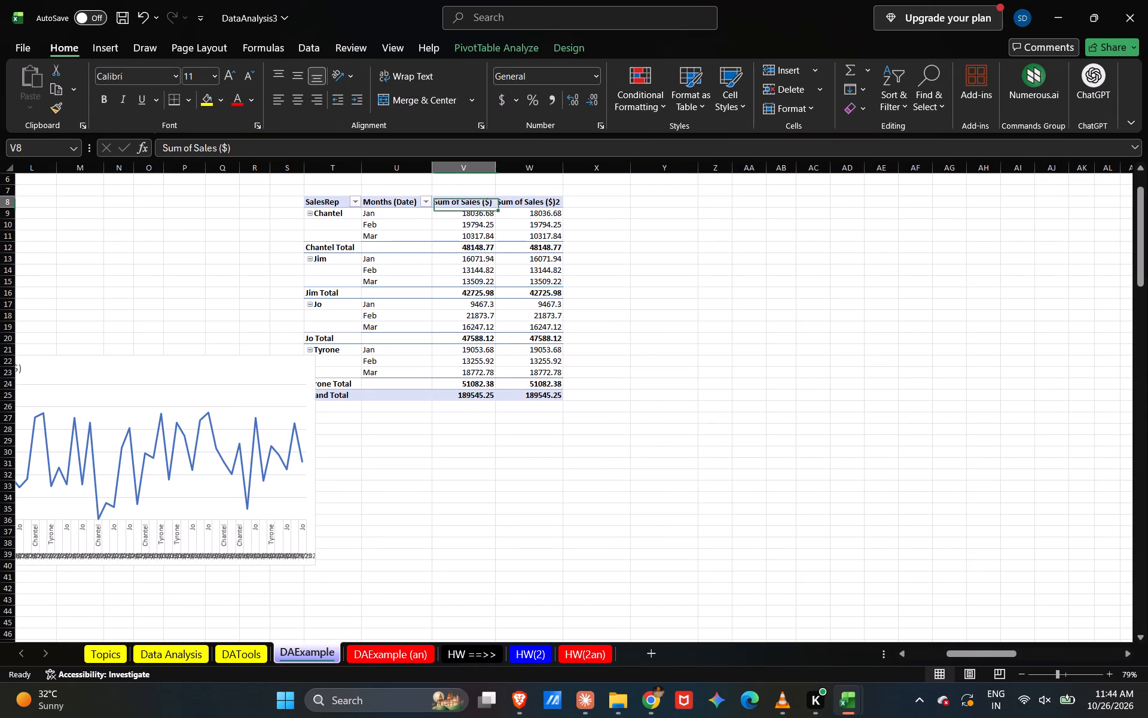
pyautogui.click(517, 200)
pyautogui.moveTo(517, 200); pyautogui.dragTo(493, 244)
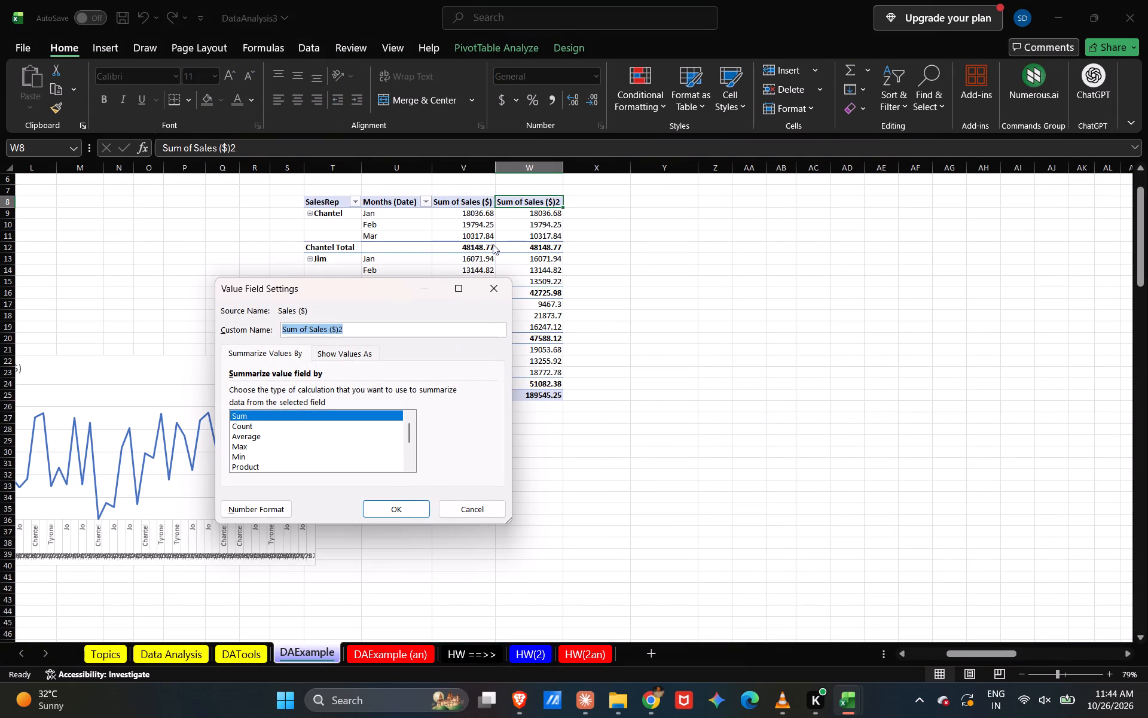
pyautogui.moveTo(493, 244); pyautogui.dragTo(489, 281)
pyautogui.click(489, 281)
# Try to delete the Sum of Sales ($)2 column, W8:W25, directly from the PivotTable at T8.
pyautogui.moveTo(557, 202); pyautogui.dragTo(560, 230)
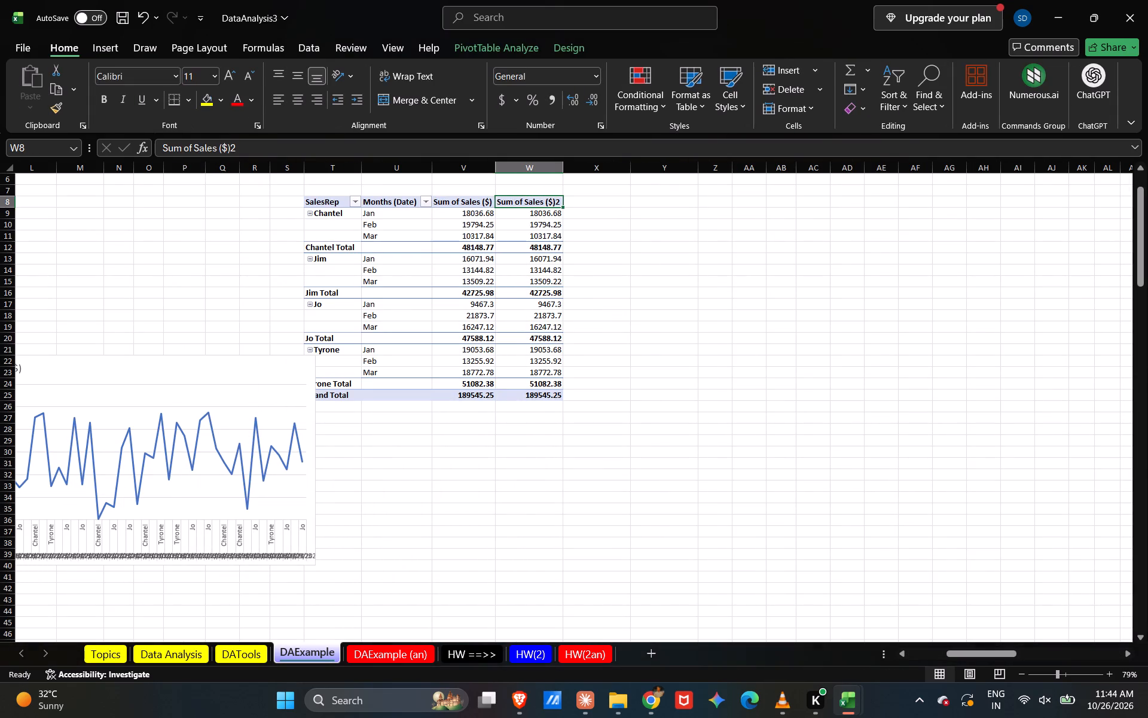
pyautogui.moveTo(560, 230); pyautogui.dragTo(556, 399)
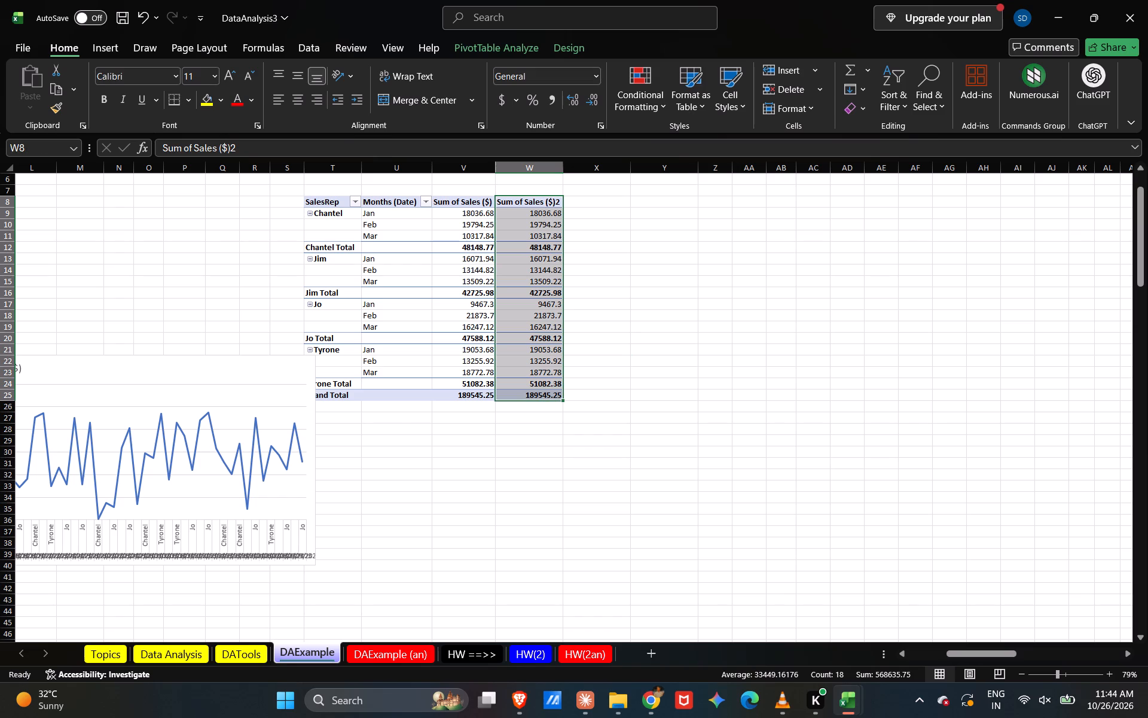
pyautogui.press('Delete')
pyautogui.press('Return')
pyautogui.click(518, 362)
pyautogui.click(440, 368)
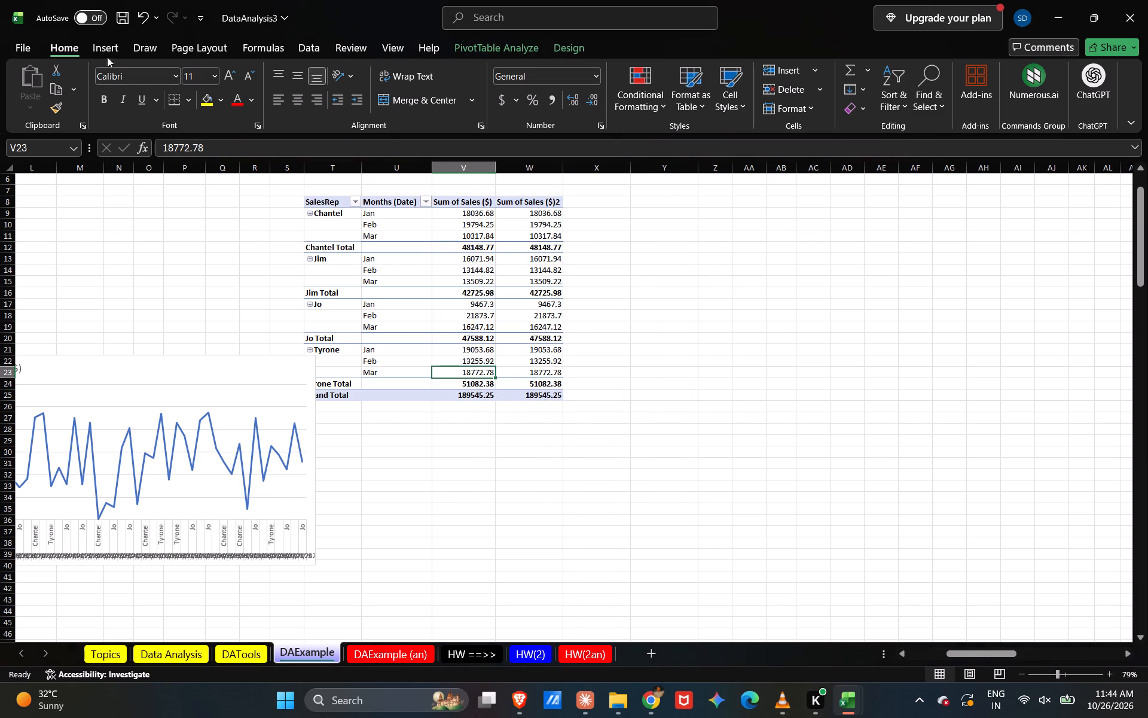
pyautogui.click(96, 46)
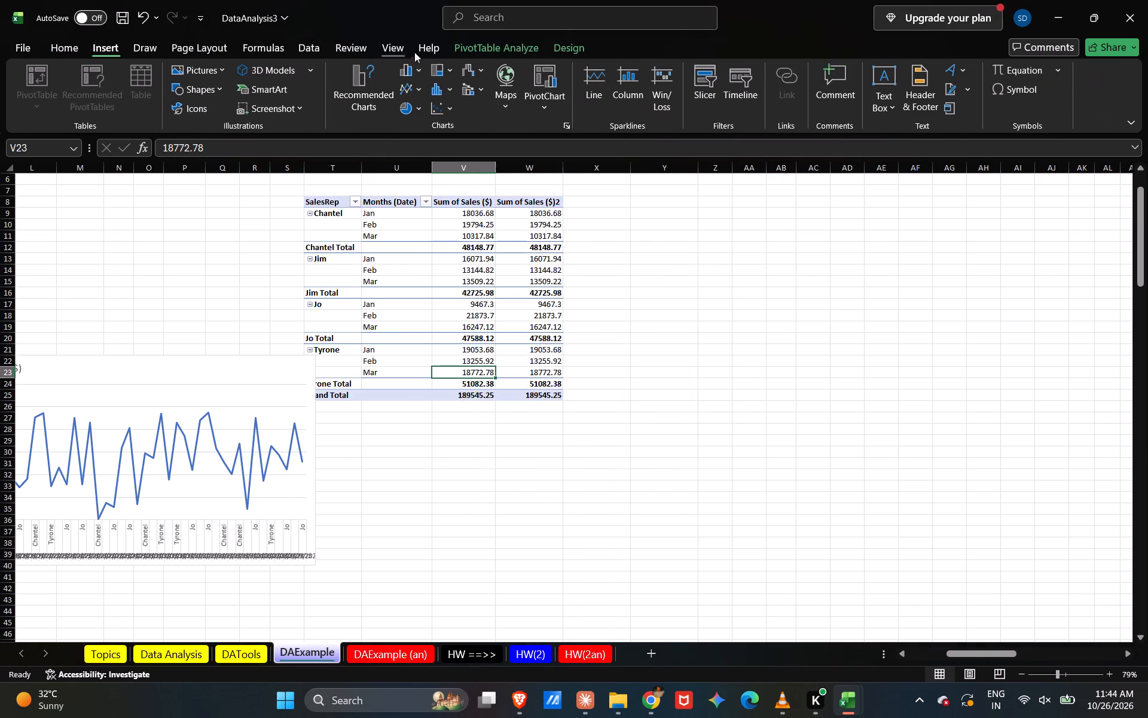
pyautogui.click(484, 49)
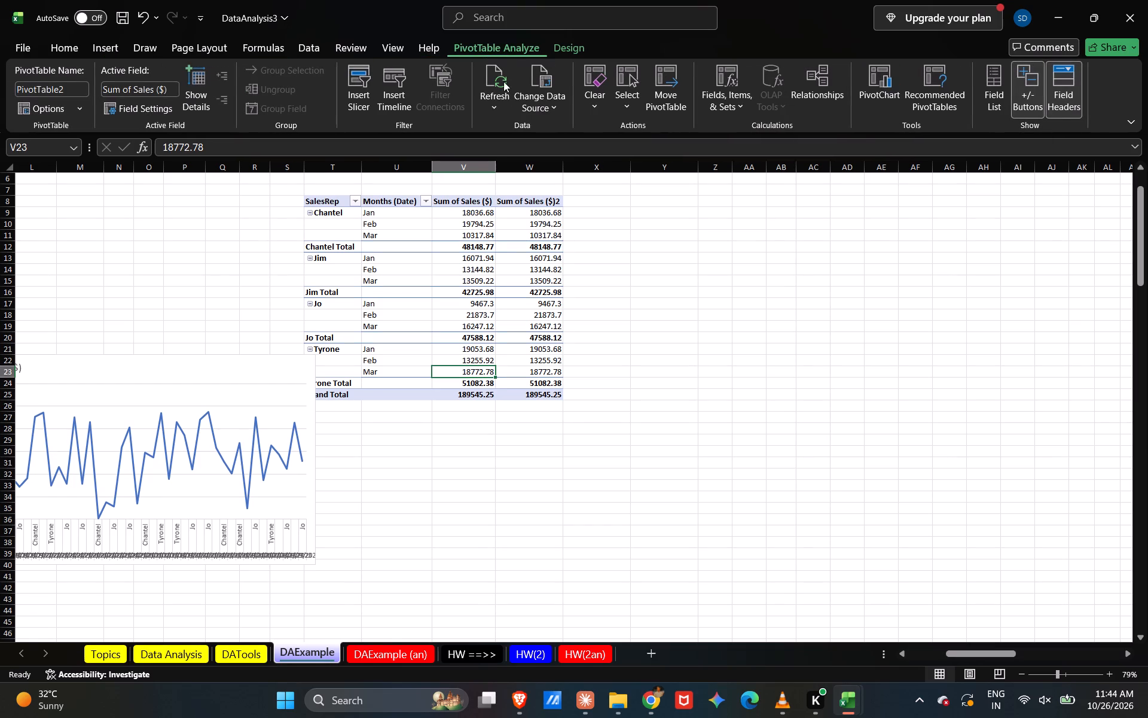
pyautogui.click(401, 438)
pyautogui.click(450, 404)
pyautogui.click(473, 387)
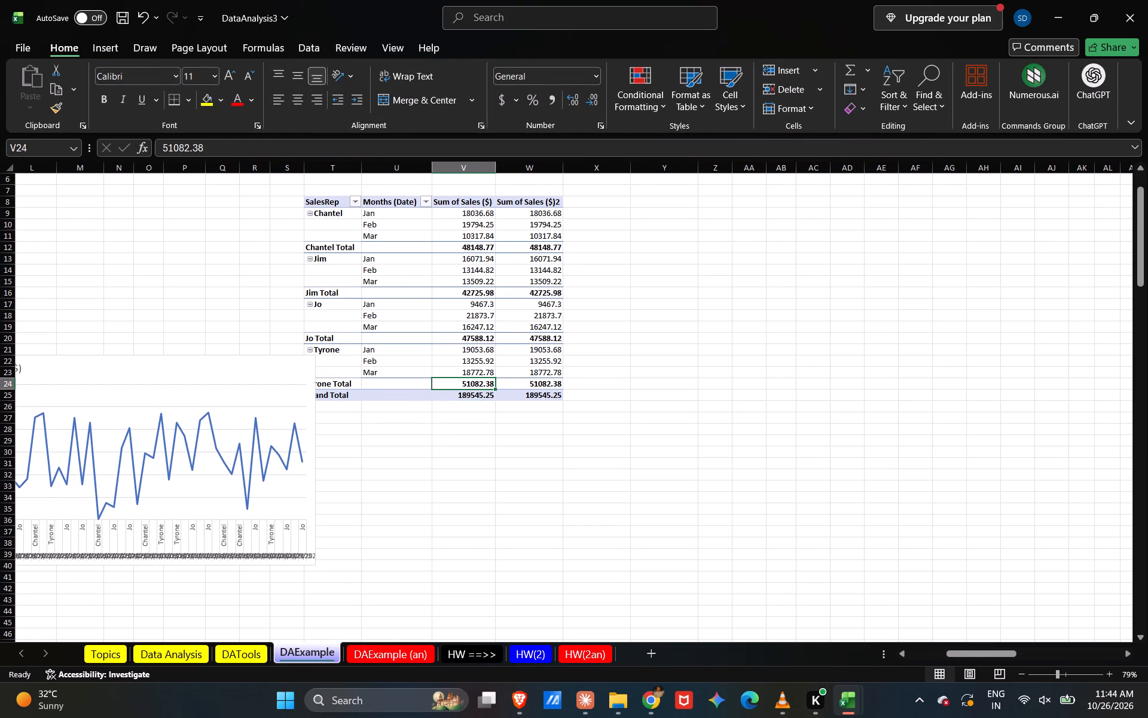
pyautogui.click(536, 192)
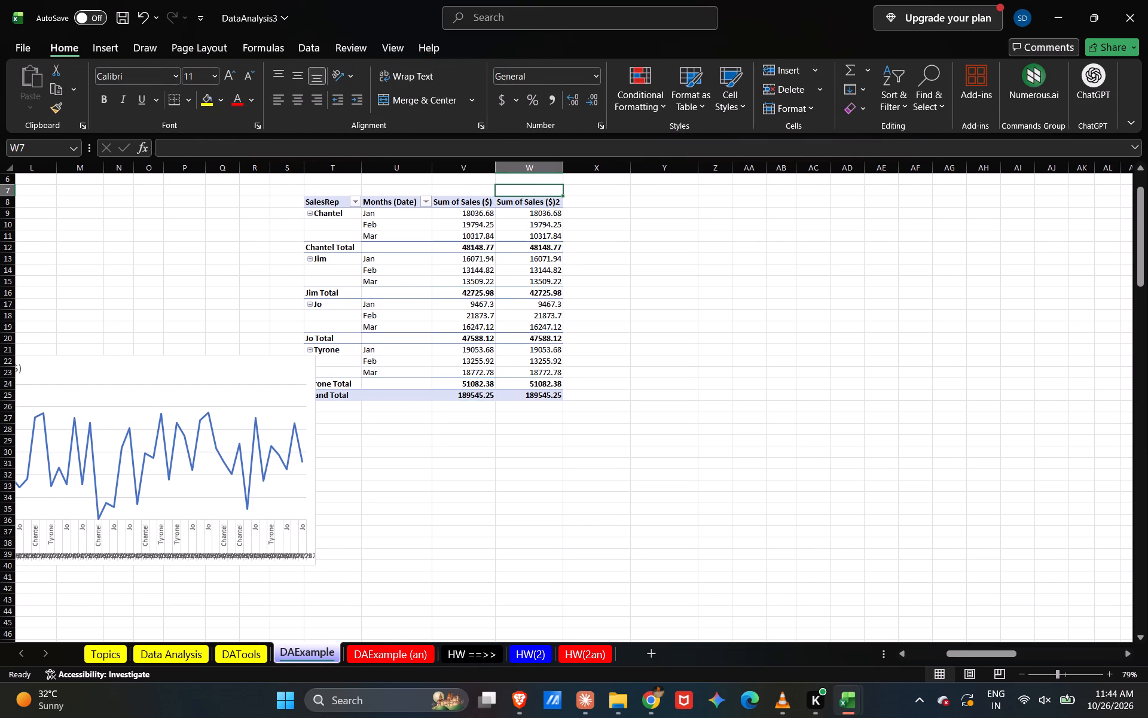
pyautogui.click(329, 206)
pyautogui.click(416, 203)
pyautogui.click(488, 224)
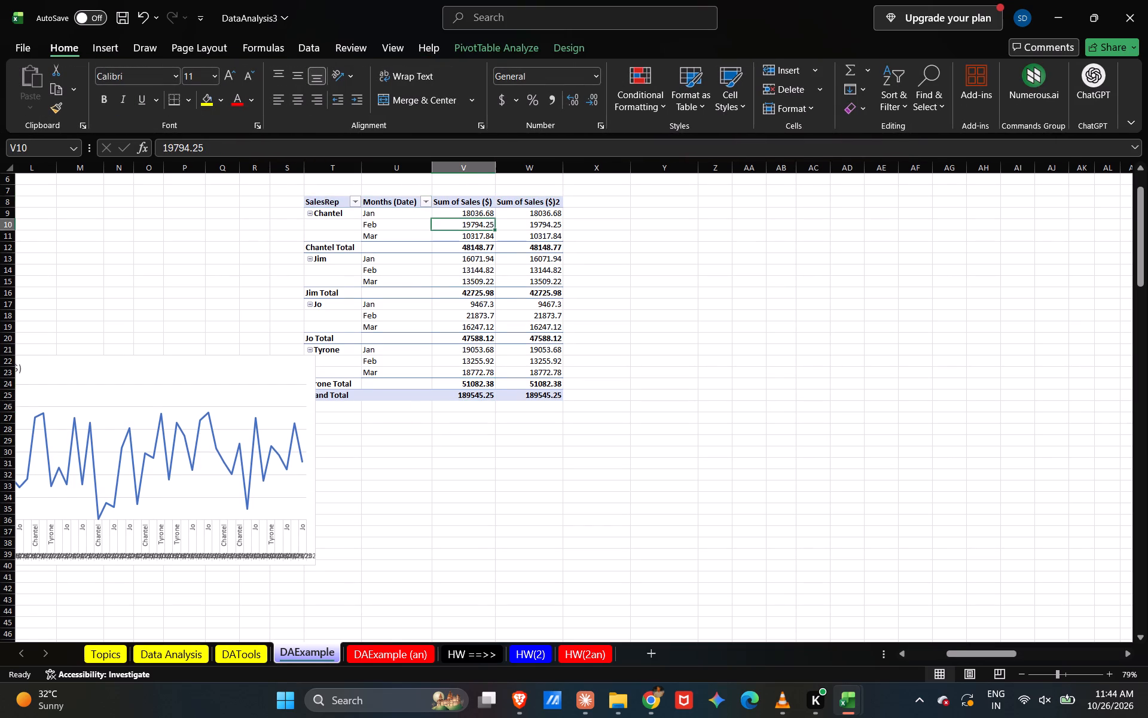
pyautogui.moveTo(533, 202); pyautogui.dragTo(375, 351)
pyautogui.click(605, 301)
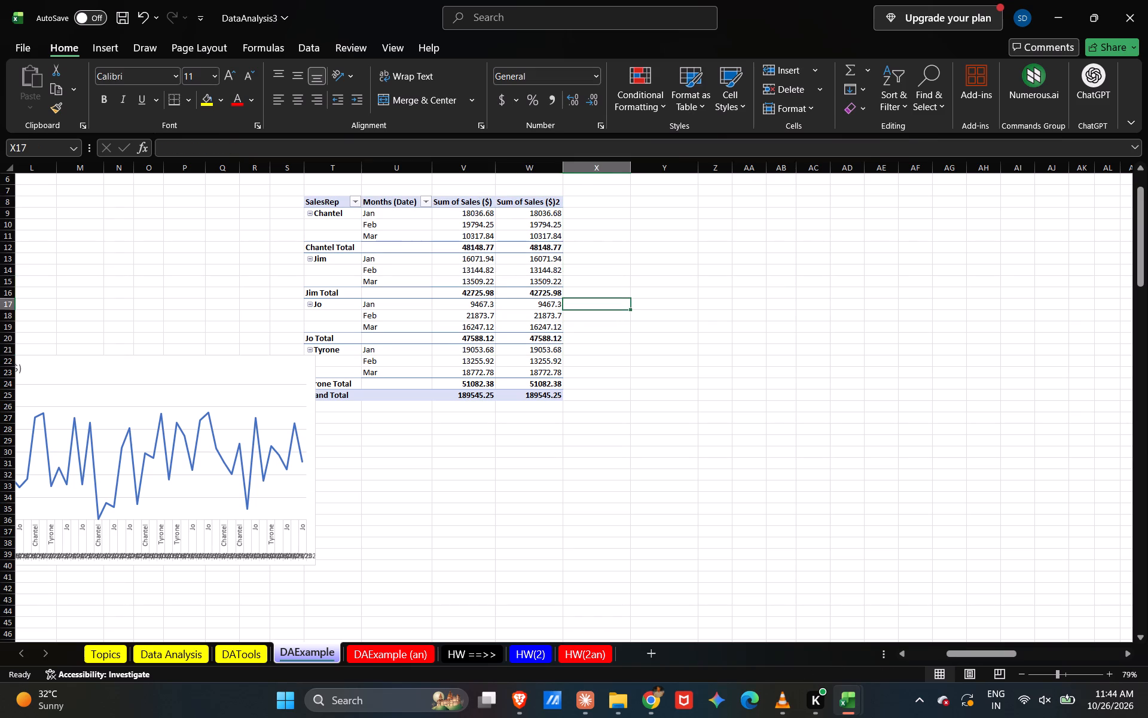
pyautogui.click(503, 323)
# Delete the old Sales ($) line chart that overlaps the two PivotTables.
pyautogui.hscroll(2, 503, 323)
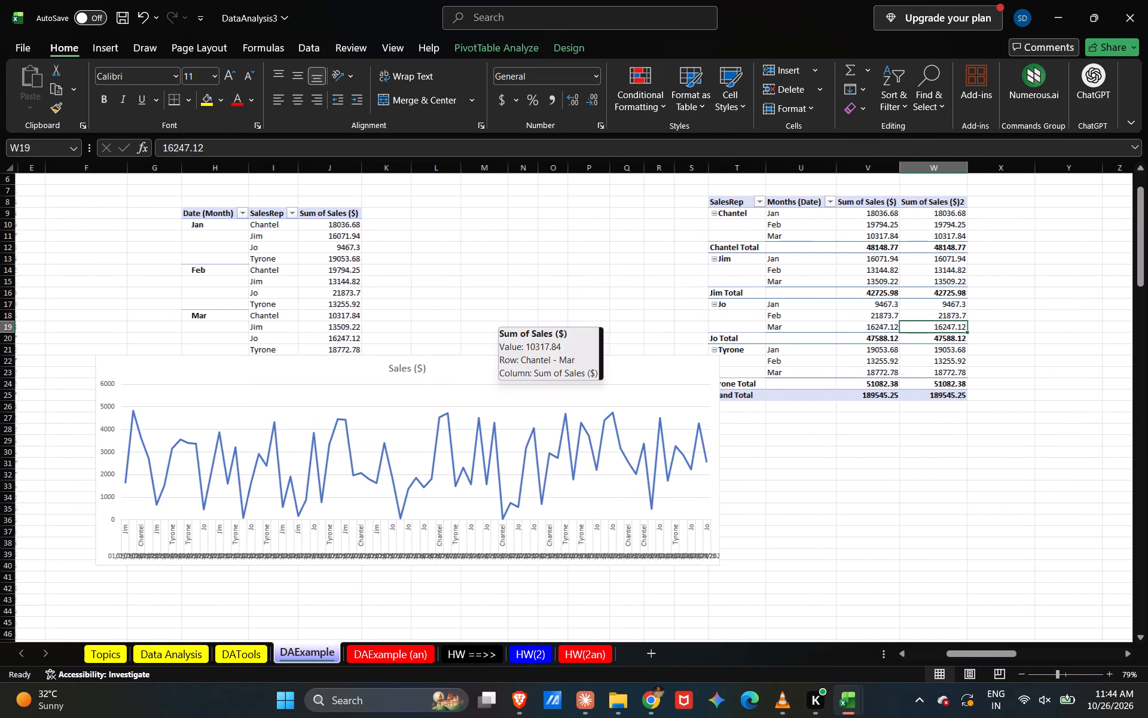
pyautogui.click(300, 297)
pyautogui.click(359, 196)
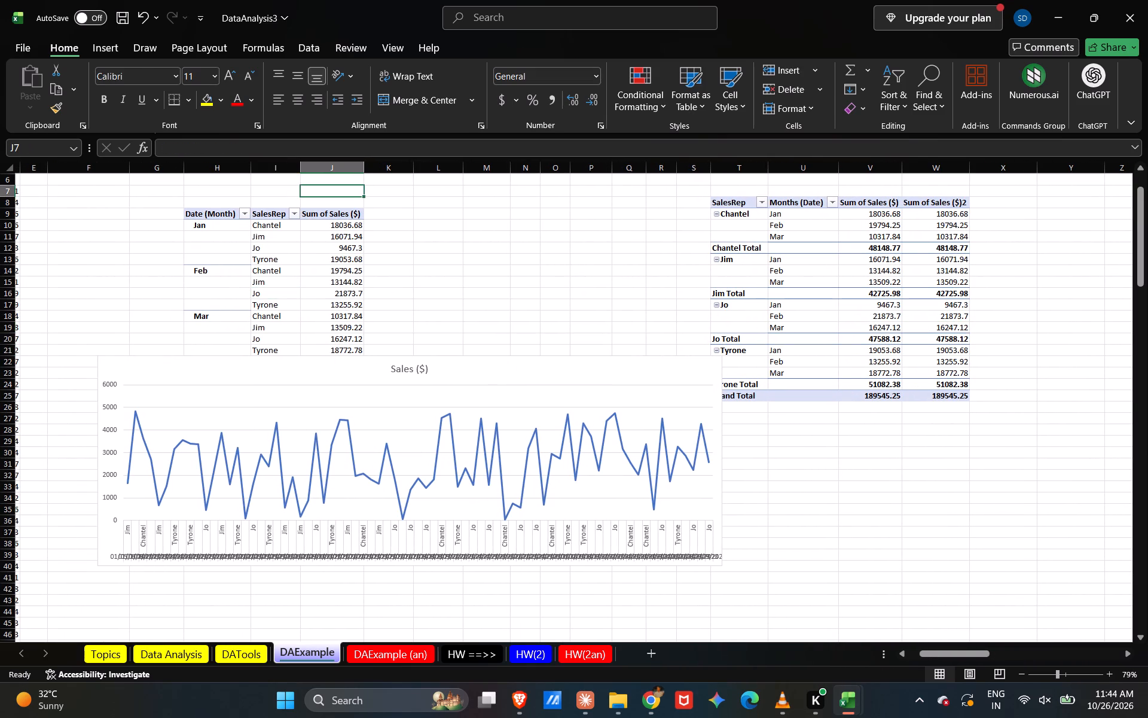
pyautogui.click(701, 557)
pyautogui.press('Delete')
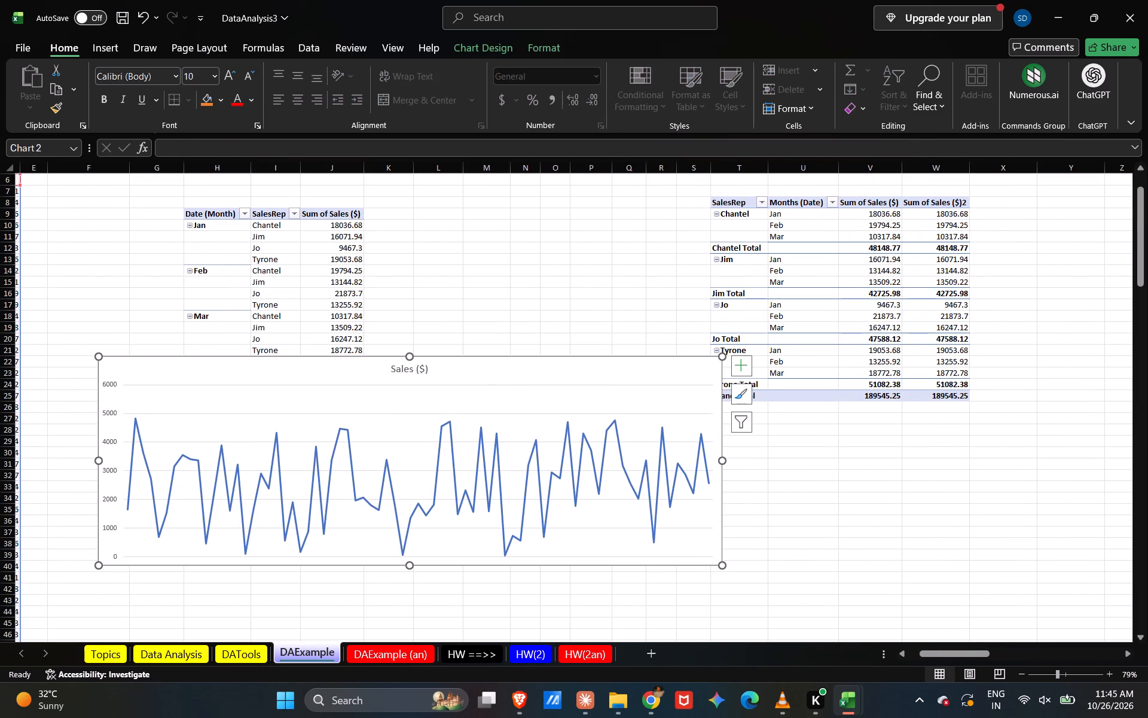
pyautogui.click(618, 510)
pyautogui.press('Delete')
pyautogui.click(438, 412)
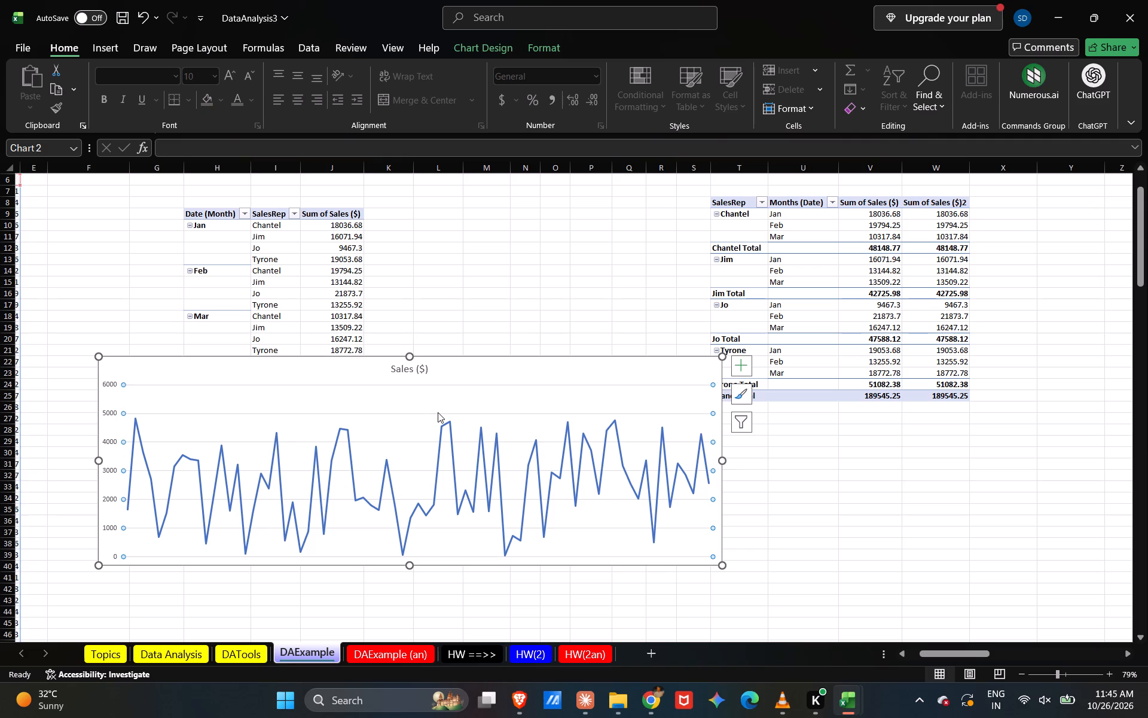
pyautogui.moveTo(454, 388); pyautogui.dragTo(458, 379)
pyautogui.click(458, 379)
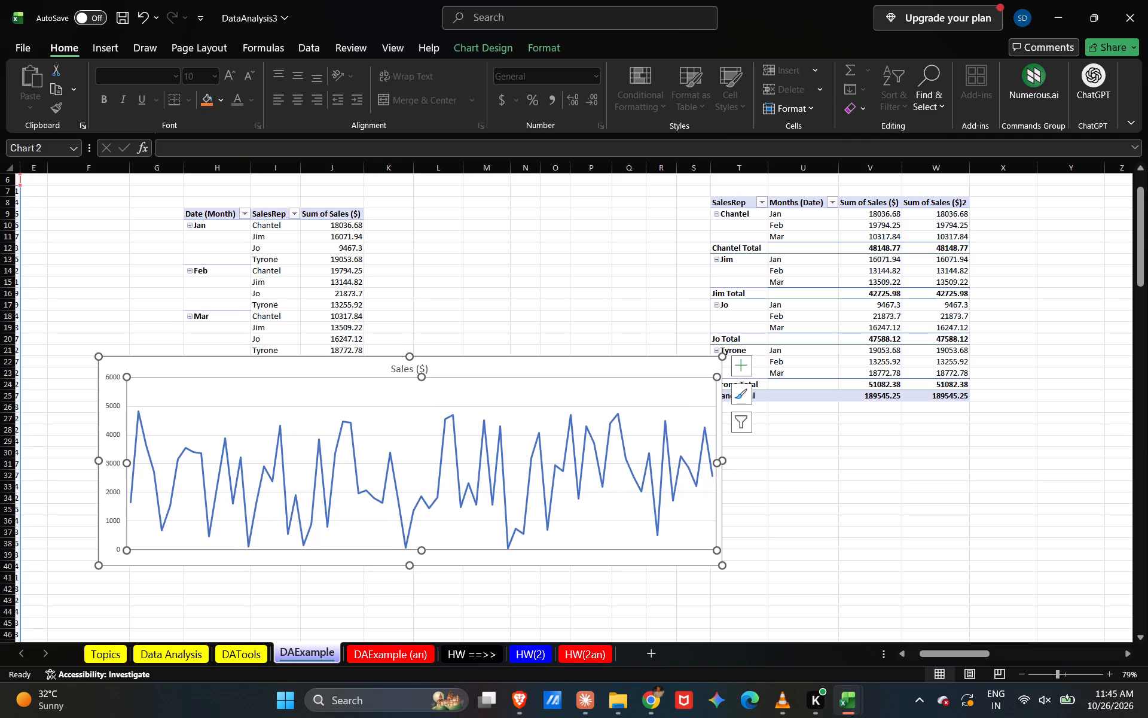
pyautogui.press('Delete')
pyautogui.click(469, 373)
pyautogui.press('Delete')
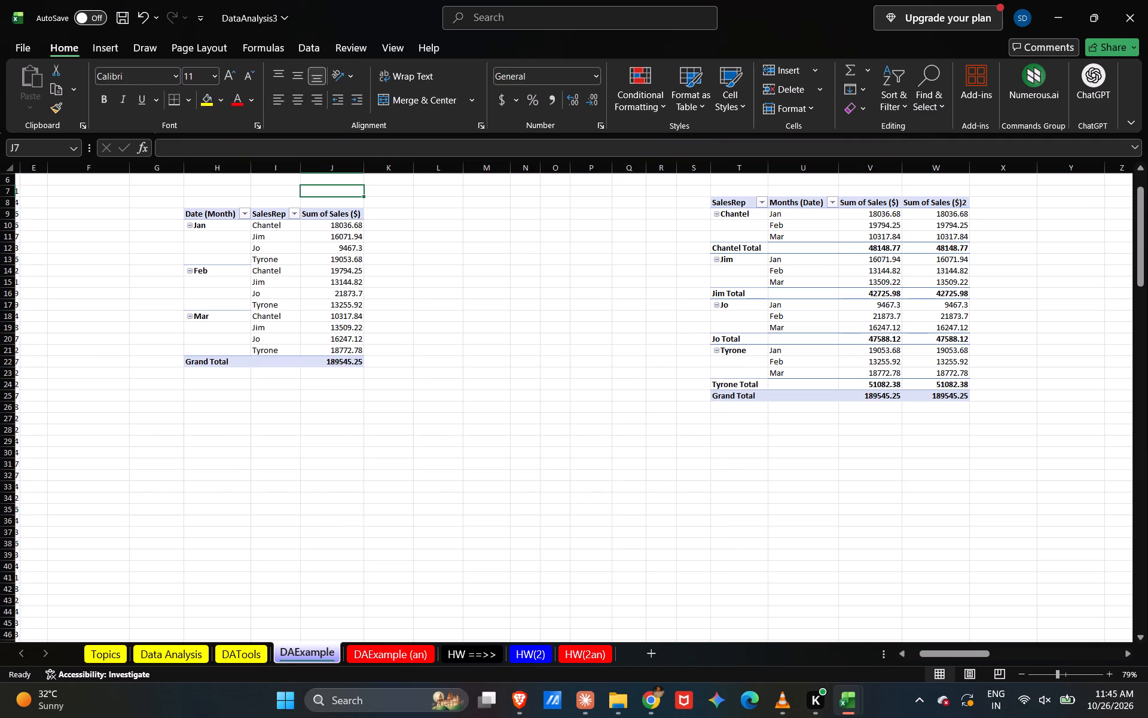
# Remove the duplicate Sum of Sales ($)2 field from the values of the PivotTable at T8.
pyautogui.click(916, 149)
pyautogui.click(866, 291)
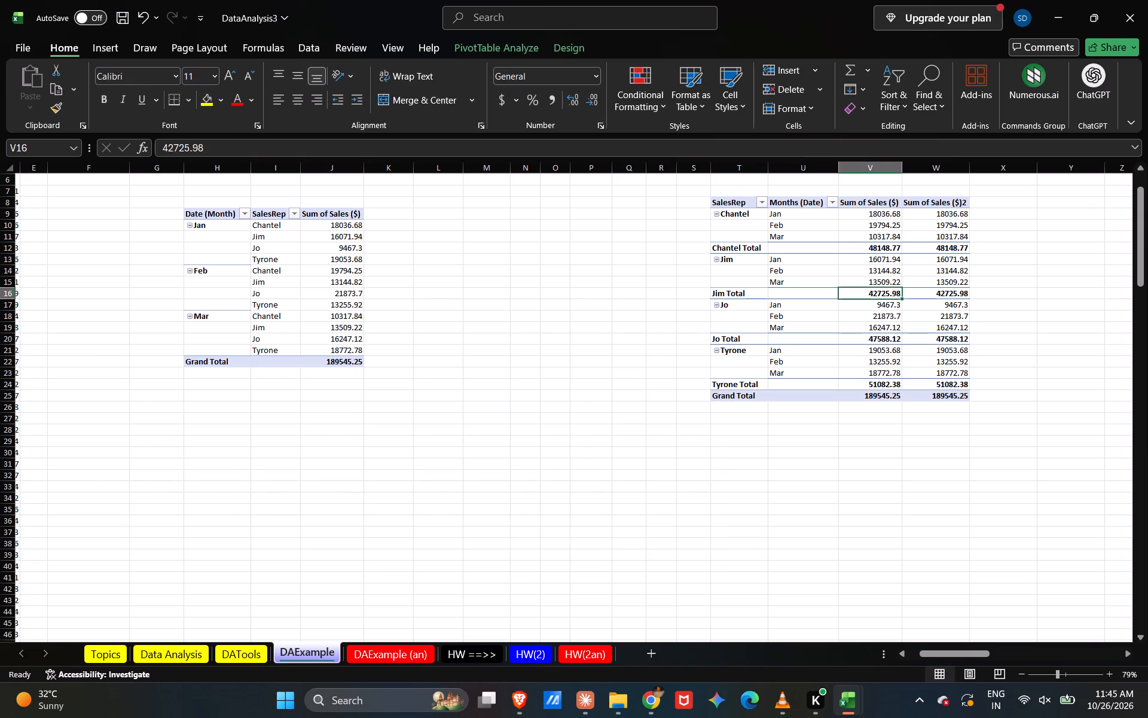
pyautogui.scroll(2, 866, 291)
pyautogui.hscroll(1, 866, 291)
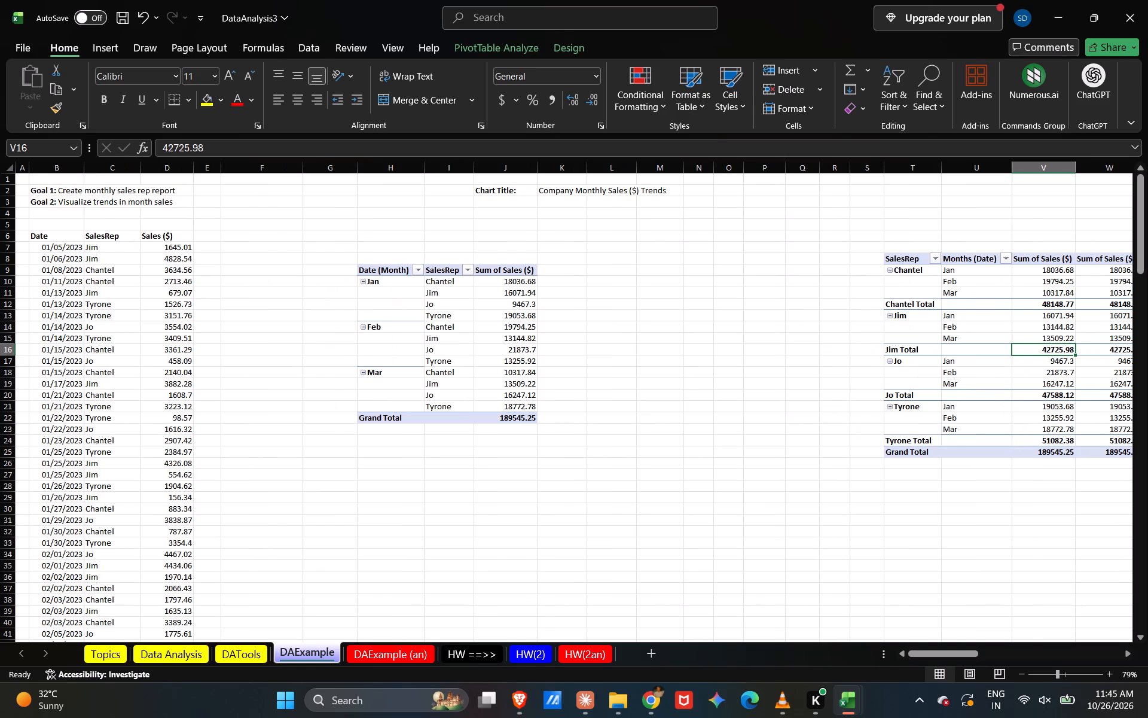
pyautogui.hscroll(-1, 1004, 317)
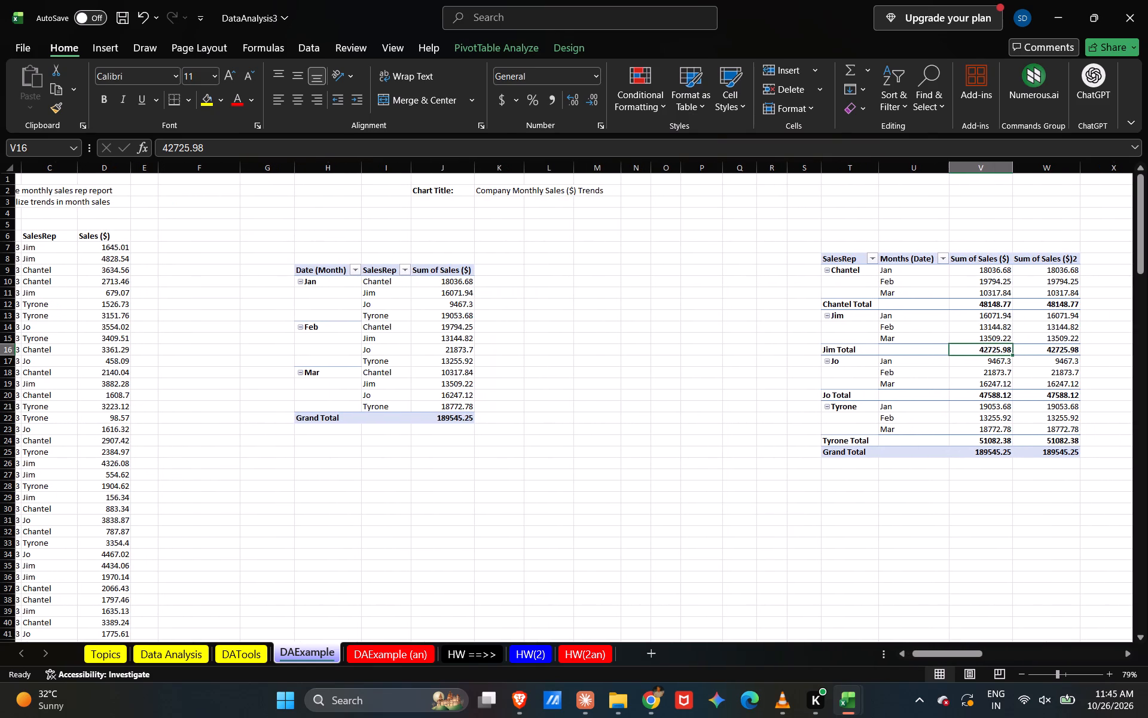
pyautogui.click(936, 287)
pyautogui.click(978, 264)
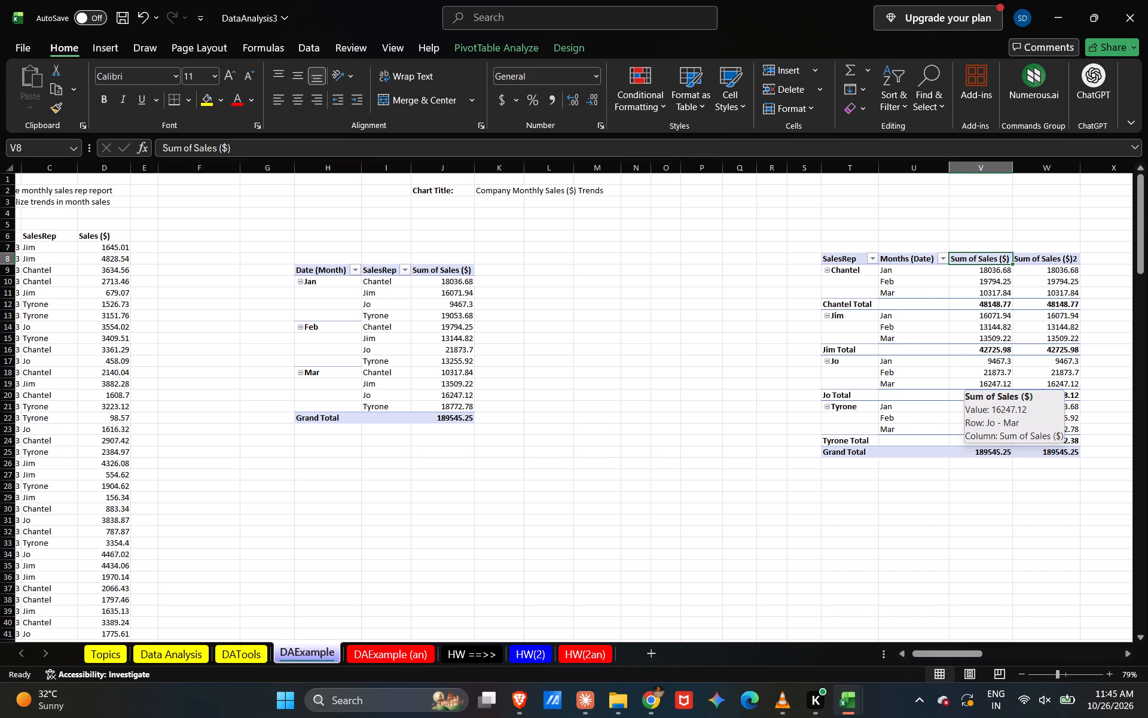
pyautogui.click(905, 262)
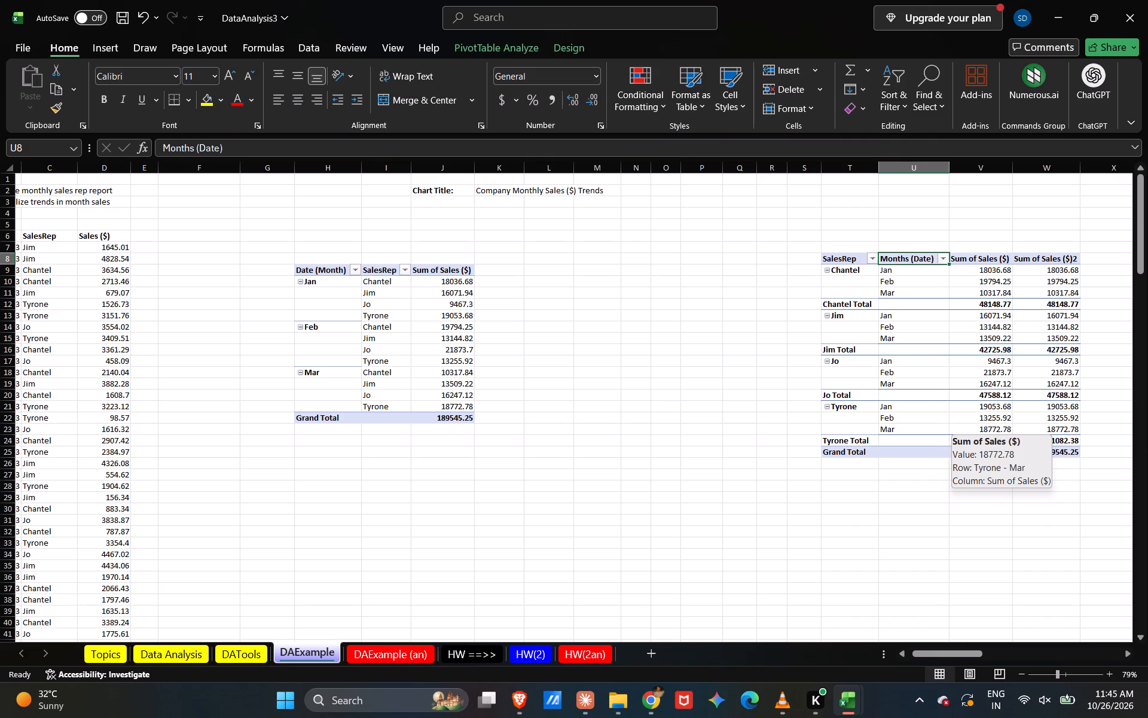
pyautogui.click(872, 342)
pyautogui.rightClick(896, 320)
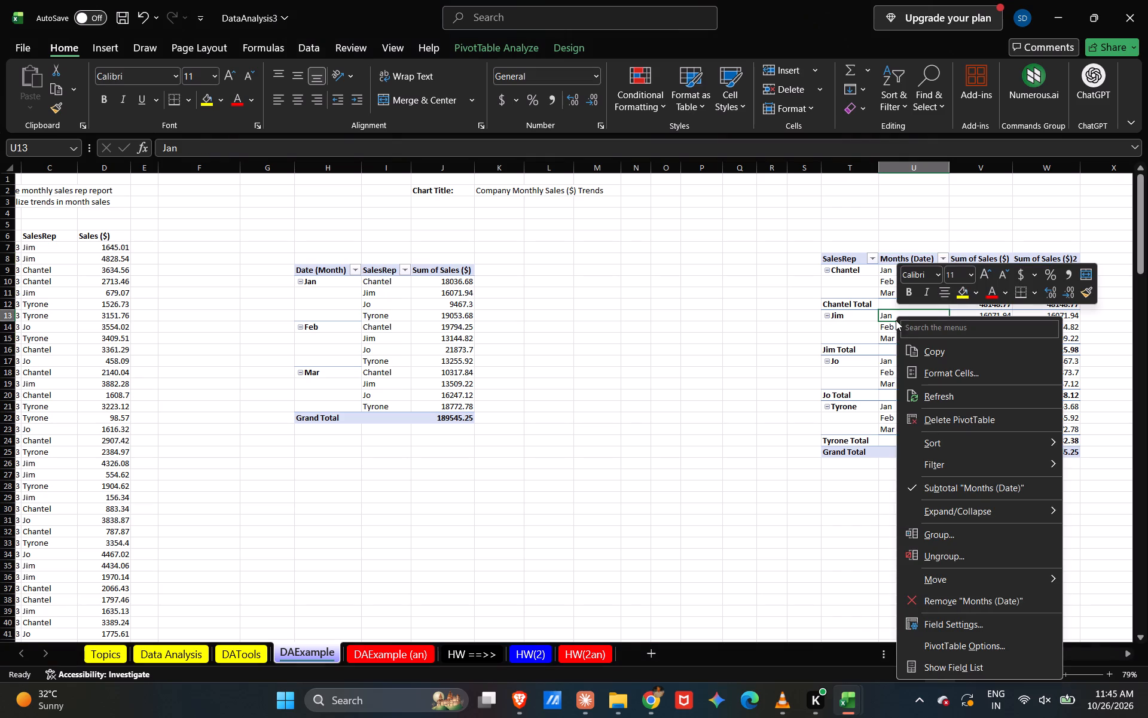
pyautogui.click(968, 667)
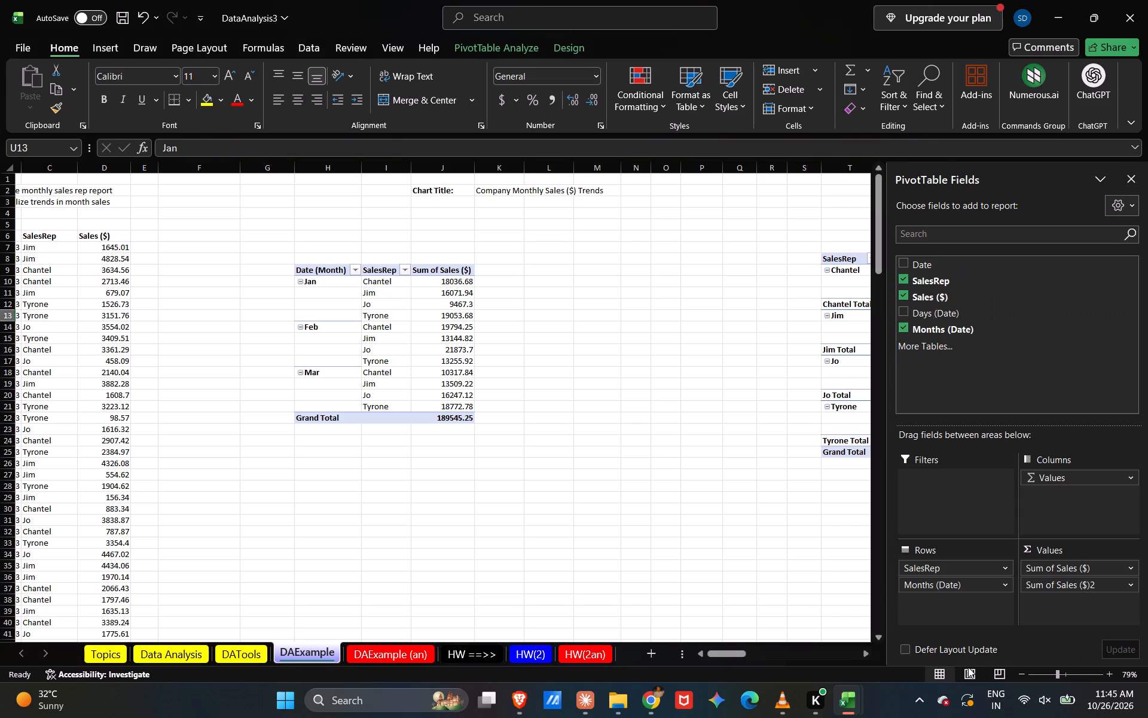
pyautogui.click(1068, 587)
pyautogui.moveTo(1068, 587); pyautogui.dragTo(773, 533)
pyautogui.moveTo(773, 533); pyautogui.dragTo(758, 531)
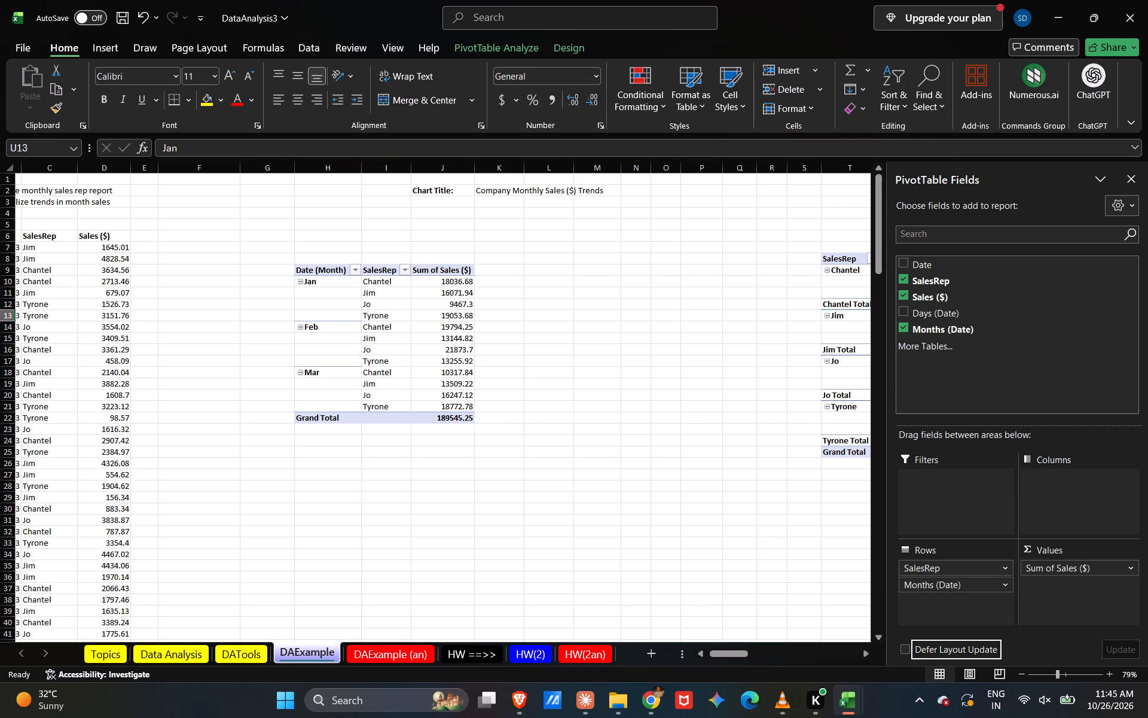
pyautogui.click(1134, 181)
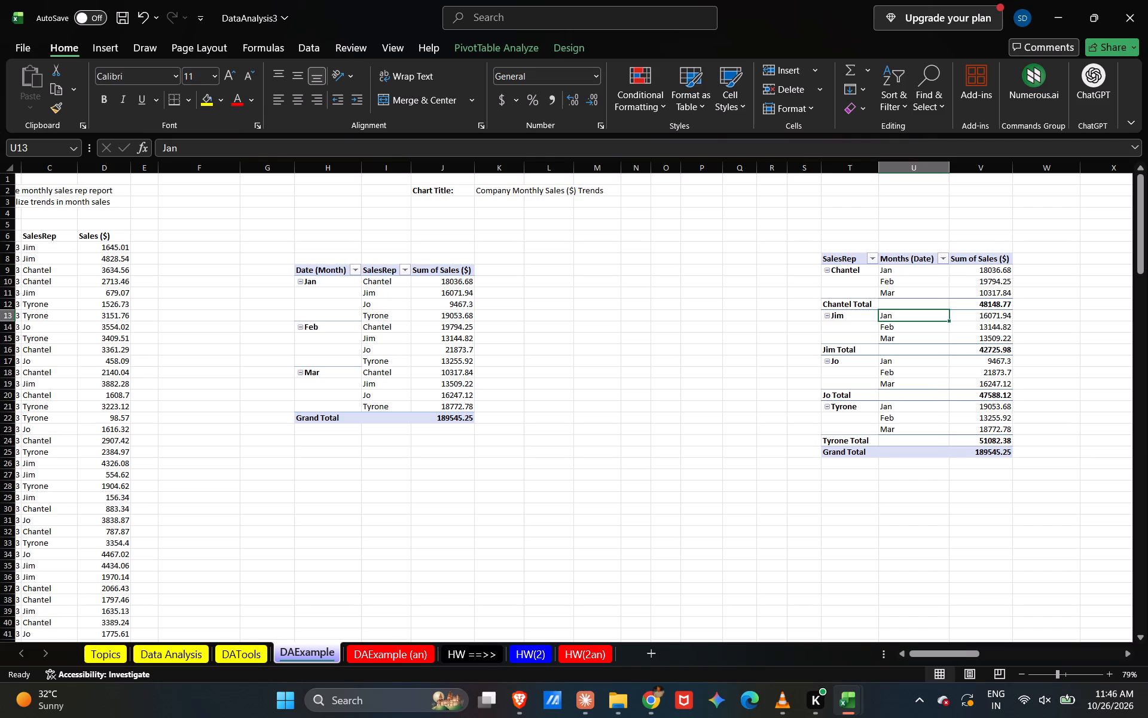
# Insert a plain Line PivotChart from the PivotTable at T8:V25.
pyautogui.moveTo(860, 259); pyautogui.dragTo(991, 457)
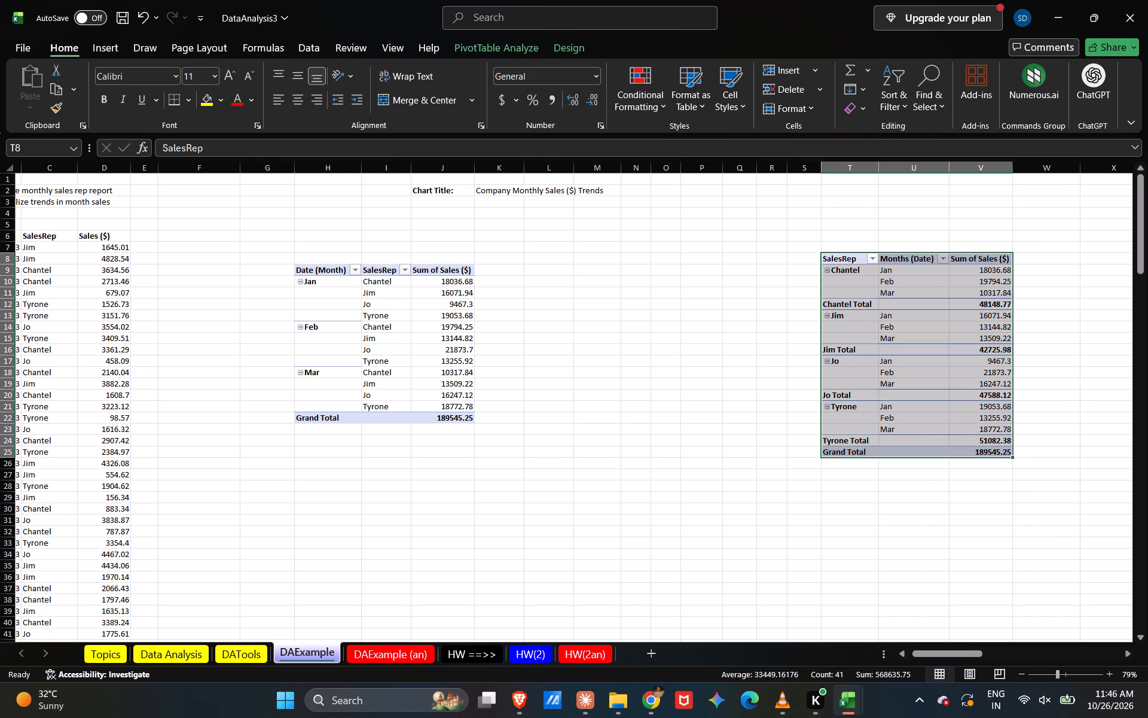
pyautogui.click(491, 47)
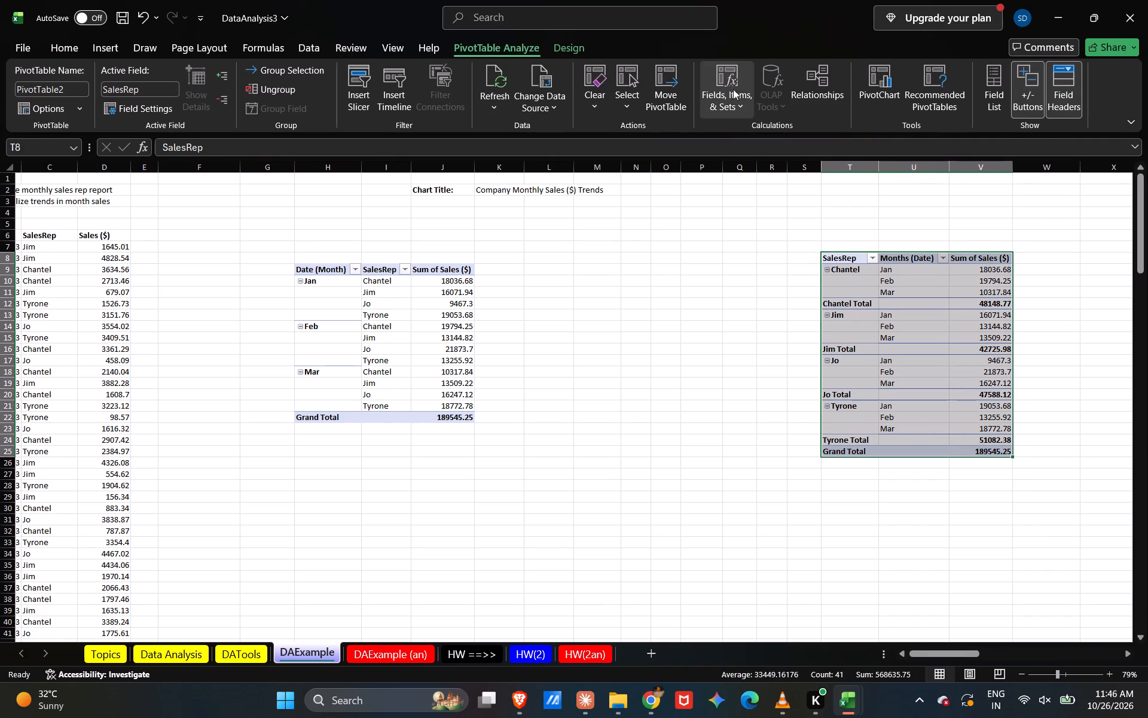
pyautogui.click(859, 75)
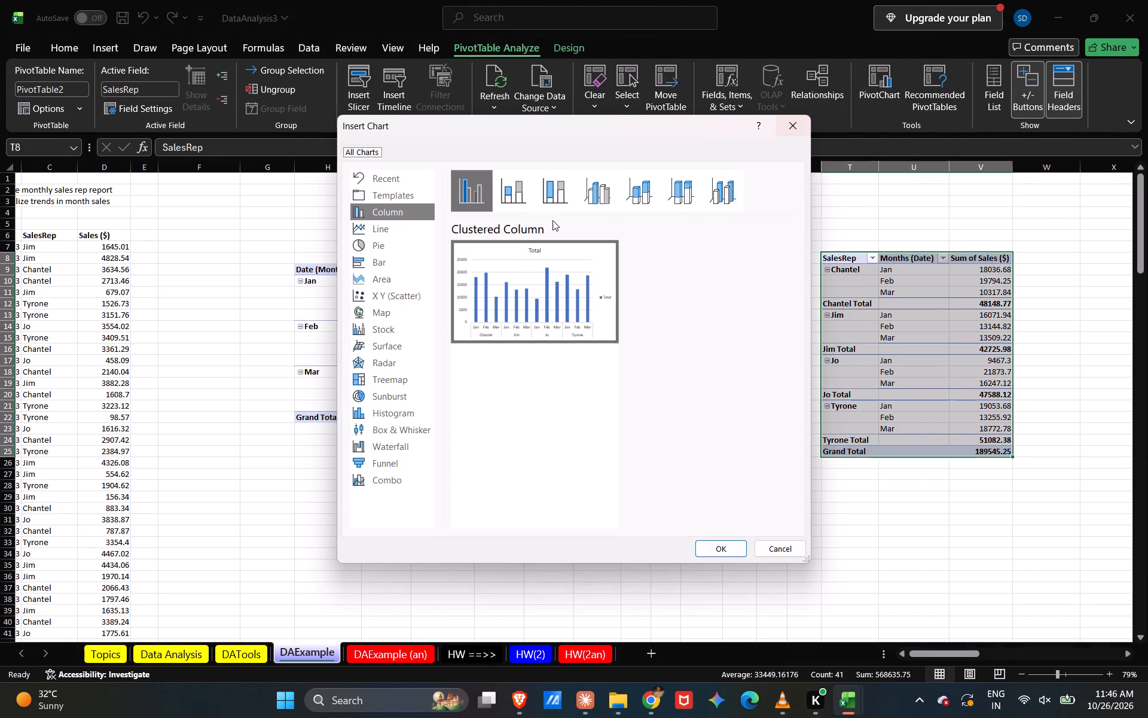
pyautogui.click(383, 235)
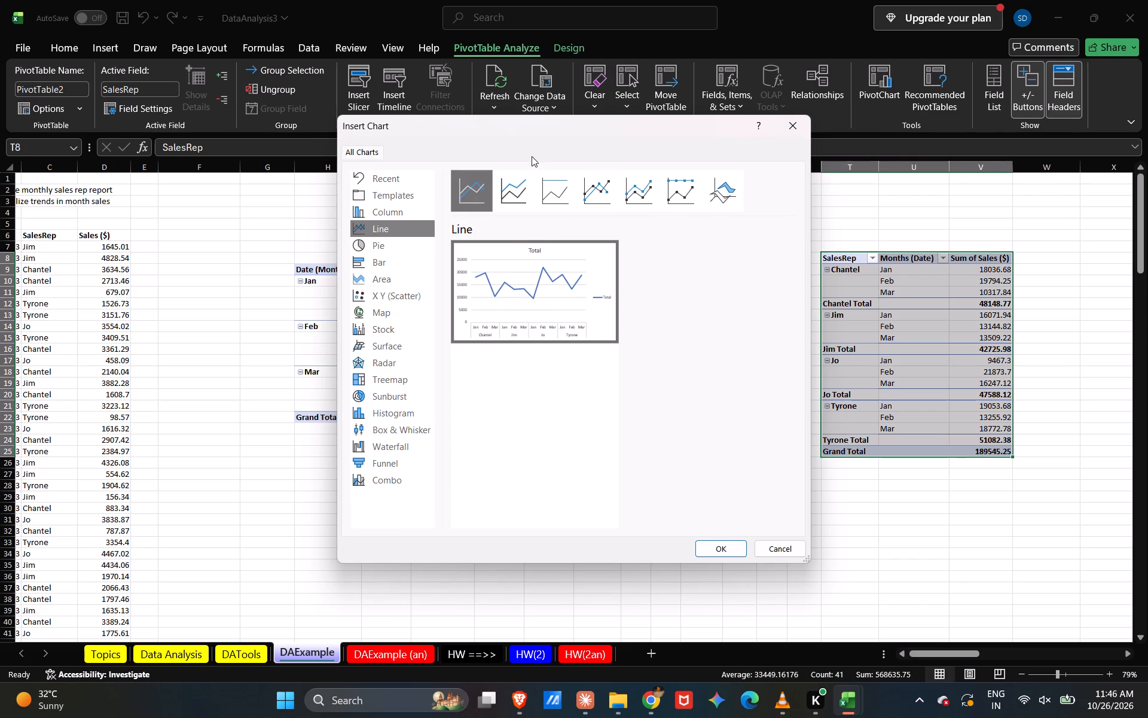
pyautogui.click(646, 181)
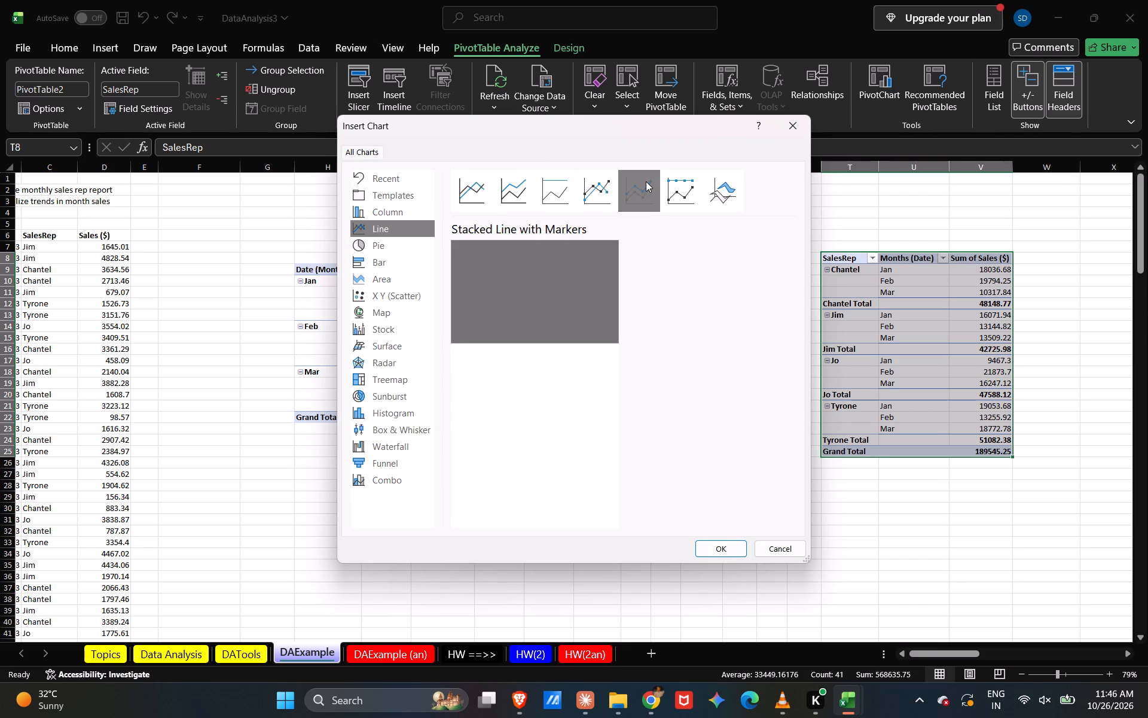
pyautogui.click(515, 185)
pyautogui.click(466, 190)
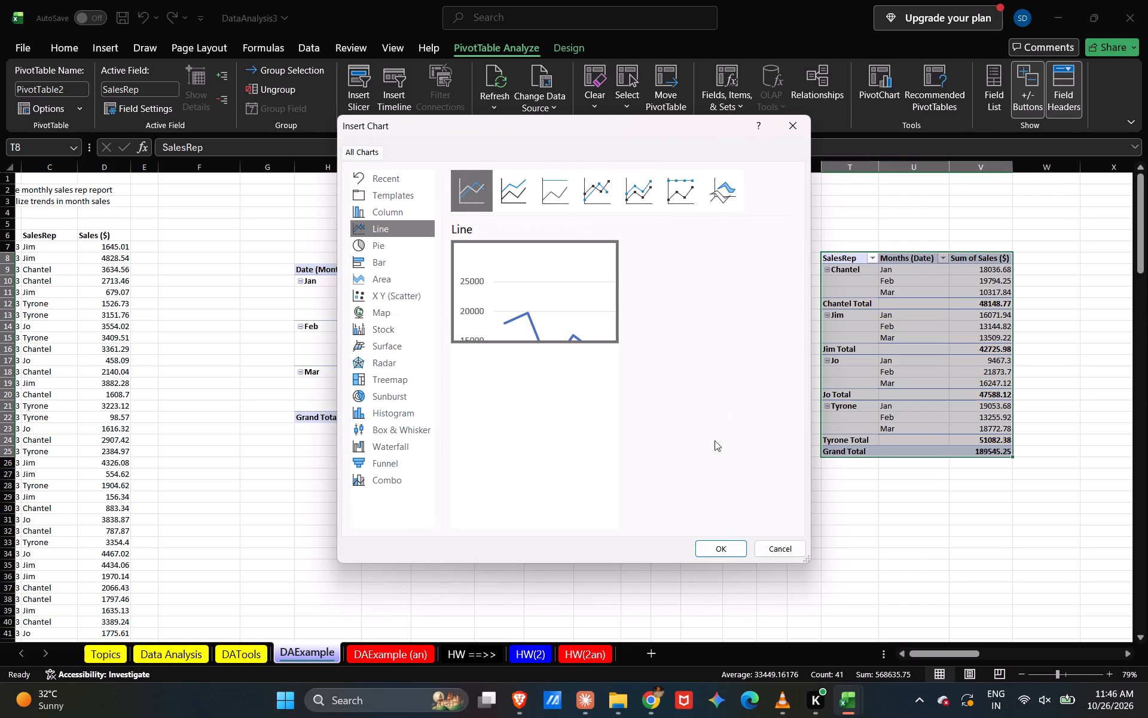
pyautogui.click(719, 548)
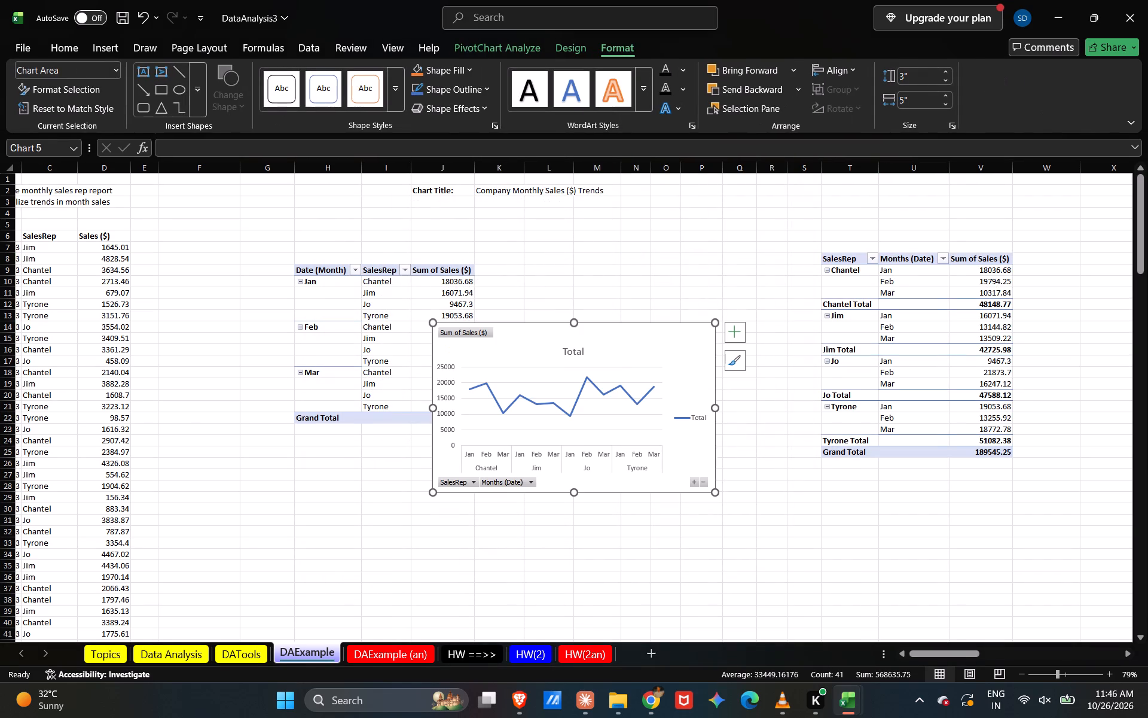
# Move the new line PivotChart off the monthly PivotTable at H9, to about L19:T34.
pyautogui.moveTo(635, 334); pyautogui.dragTo(660, 442)
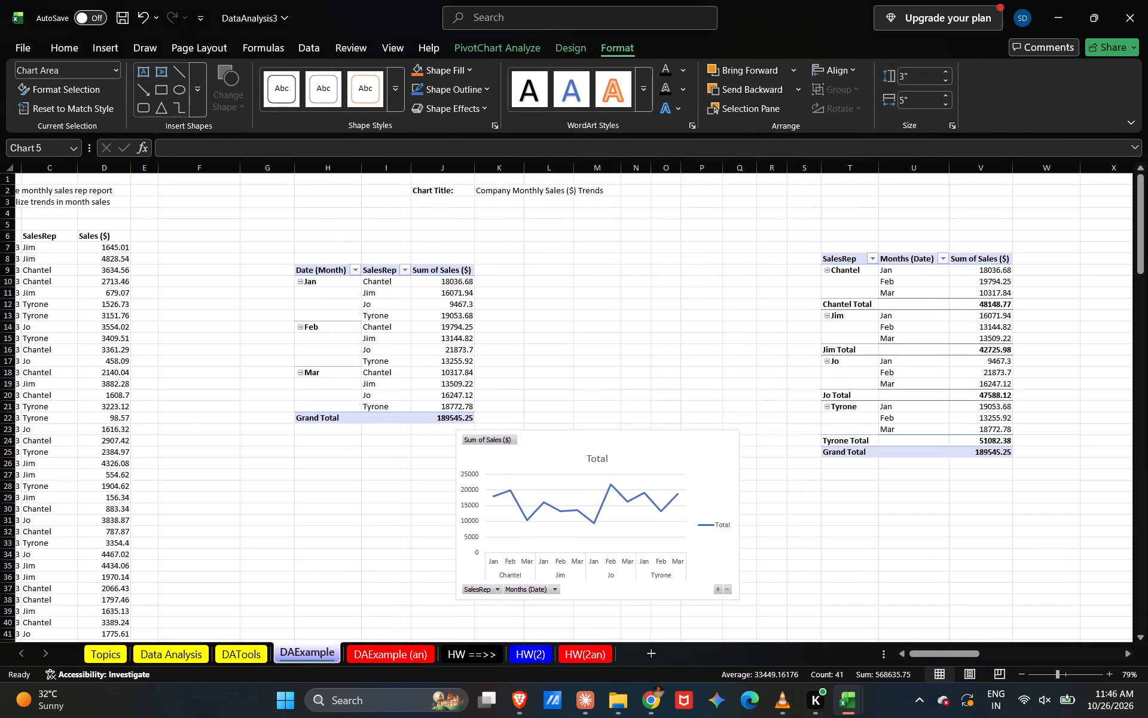
pyautogui.moveTo(660, 442); pyautogui.dragTo(762, 397)
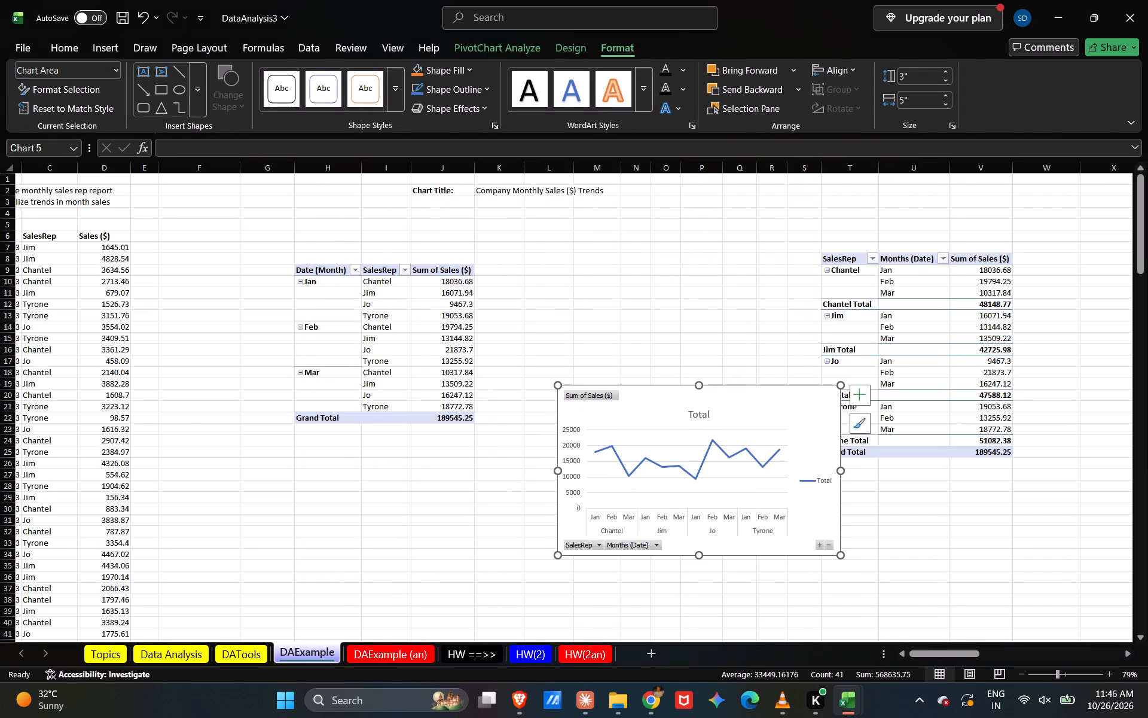
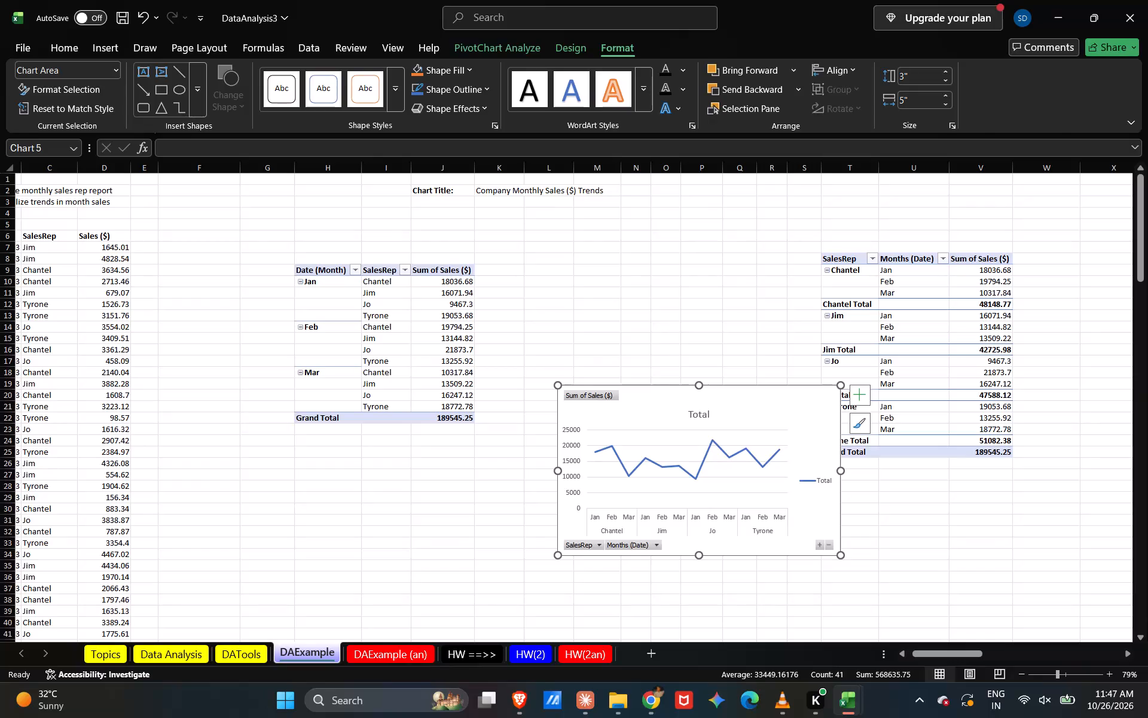
# Show the field list of the PivotTable at T8, keeping both that PivotTable and the line chart in view.
pyautogui.click(948, 336)
pyautogui.click(966, 261)
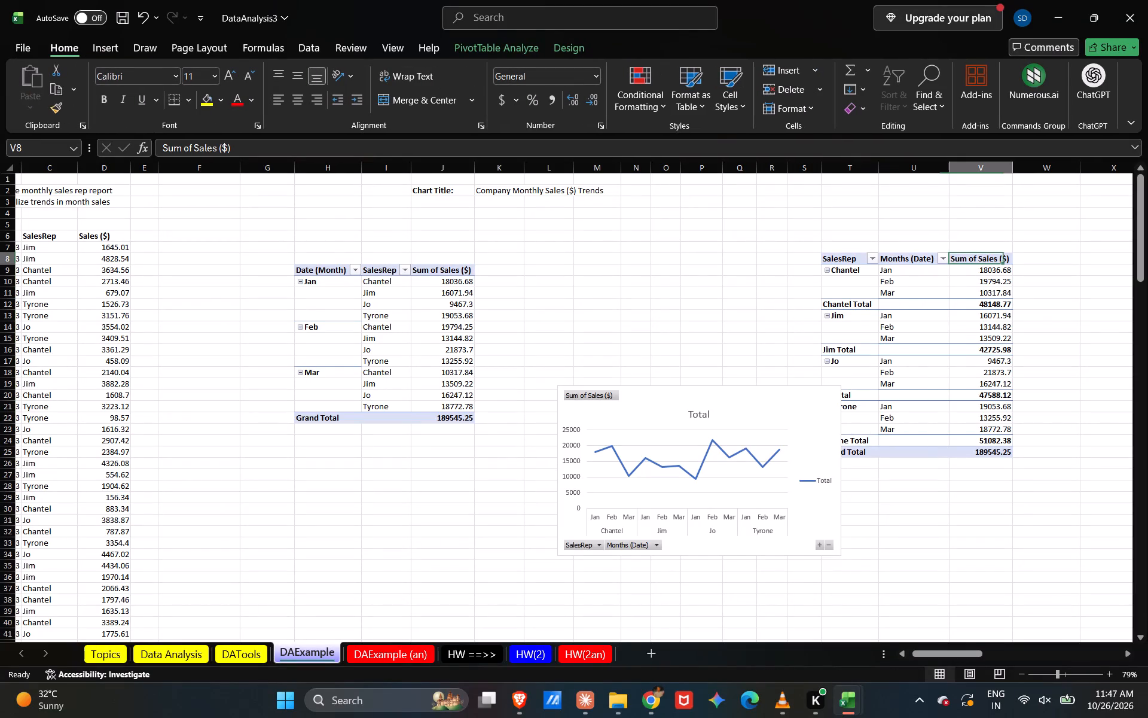
pyautogui.rightClick(966, 261)
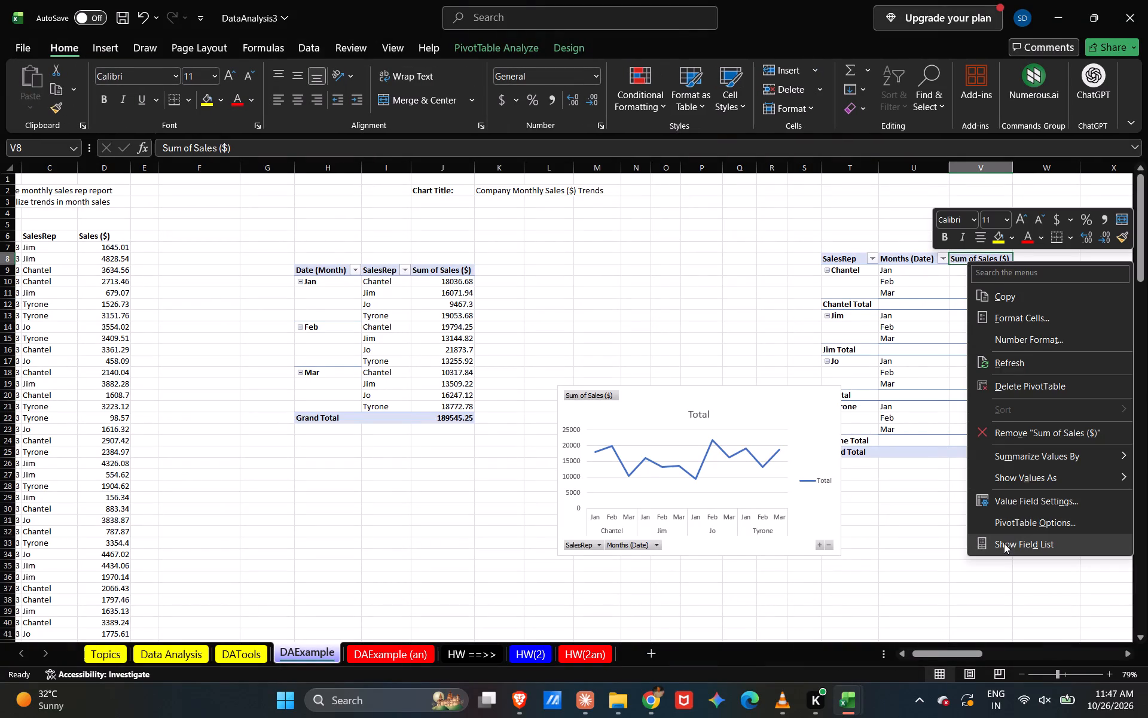
pyautogui.click(1004, 543)
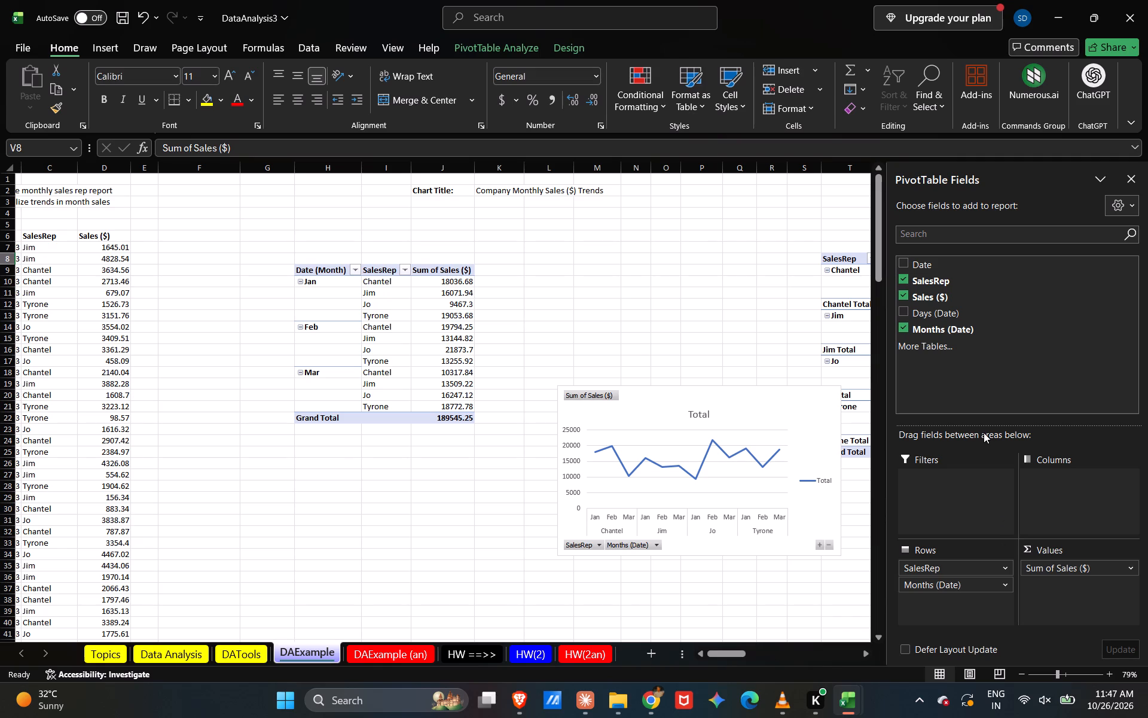
pyautogui.hscroll(-3, 723, 400)
pyautogui.scroll(1, 723, 400)
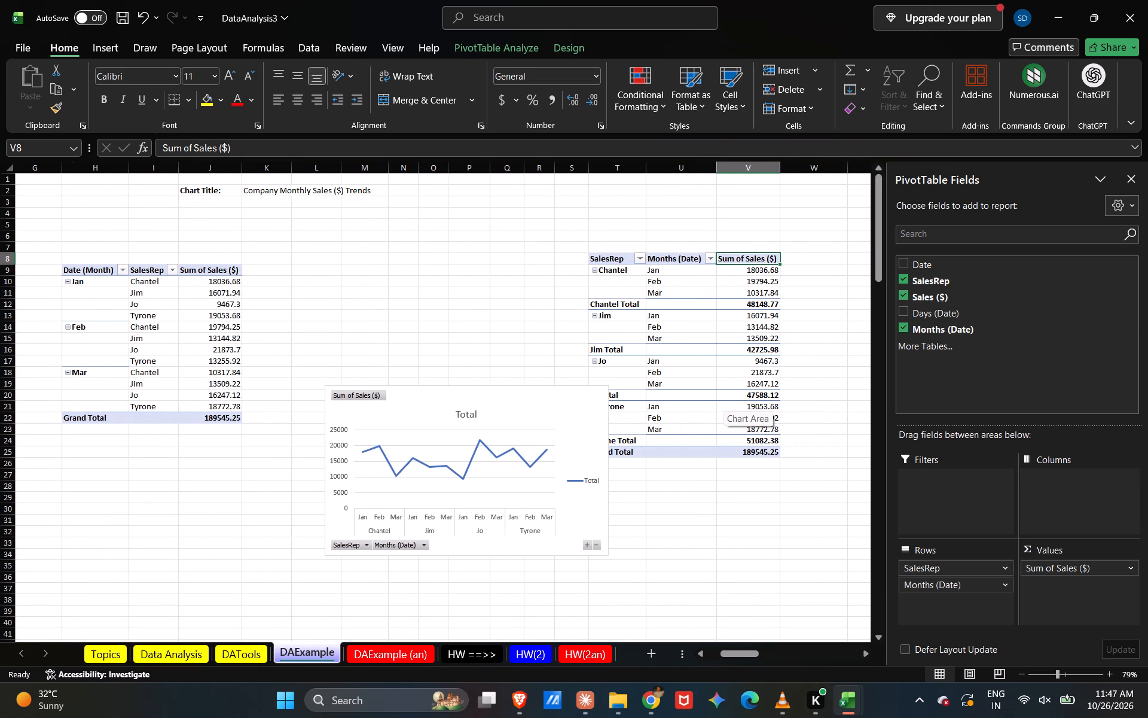
pyautogui.scroll(1, 723, 400)
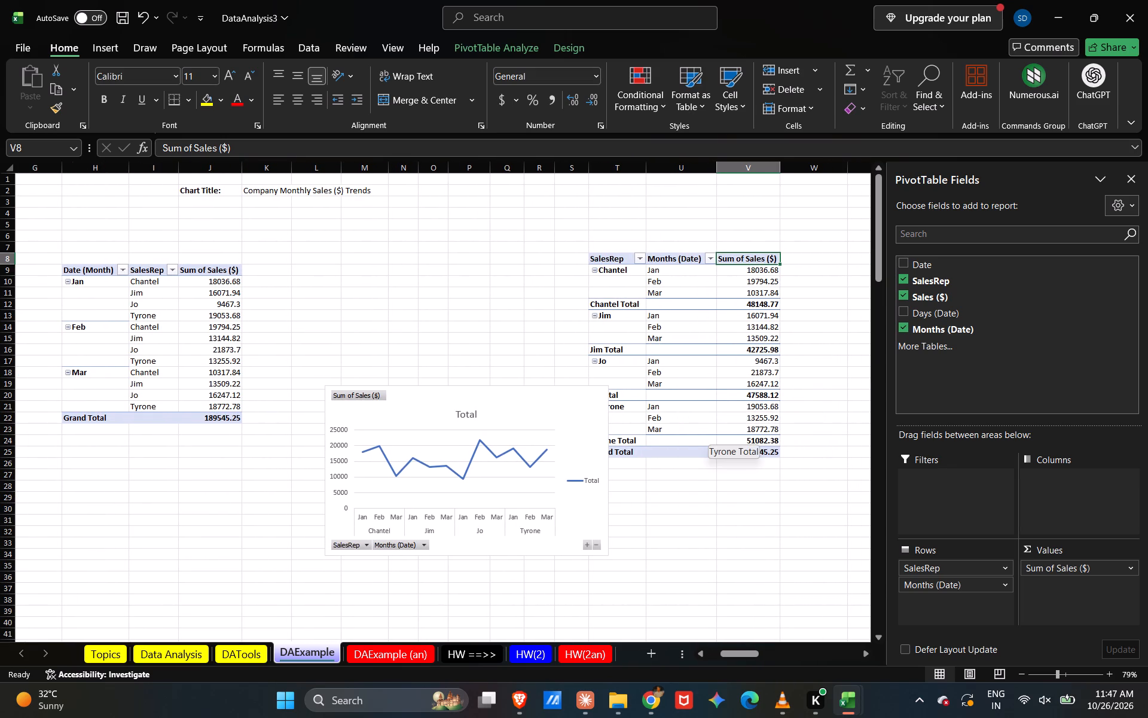